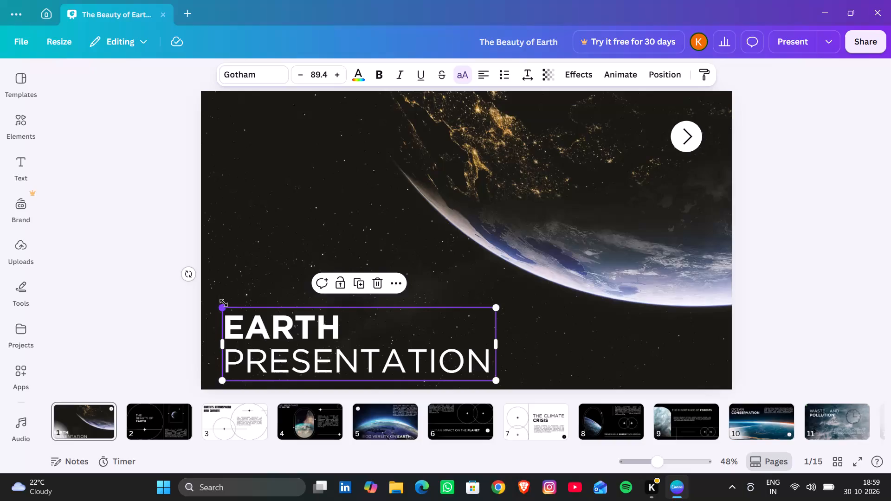
Enlarge the EARTH PRESENTATION title on slide 1 to about size 94.7 and move it closer to the slide's centre.
{"action": "left_click_drag", "start_coordinate": [220, 304], "coordinate": [209, 279]}
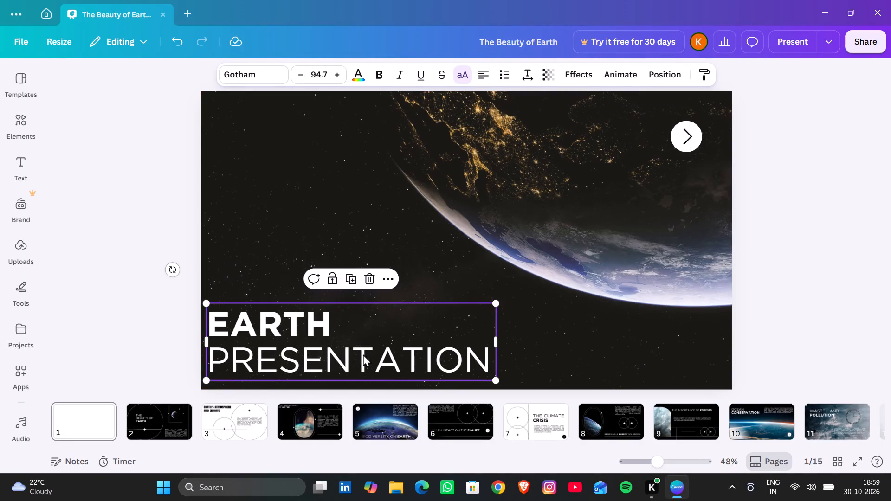
{"action": "left_click_drag", "start_coordinate": [364, 354], "coordinate": [435, 345]}
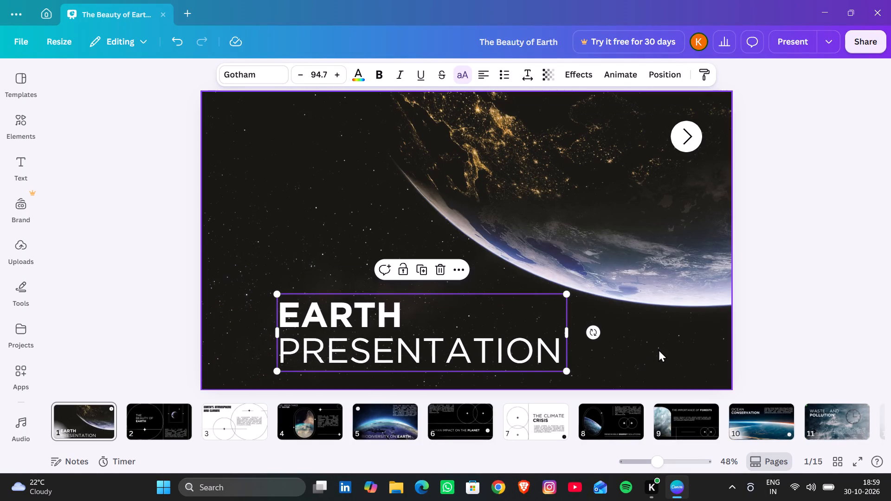
{"action": "left_click", "coordinate": [659, 349]}
{"action": "left_click", "coordinate": [379, 217]}
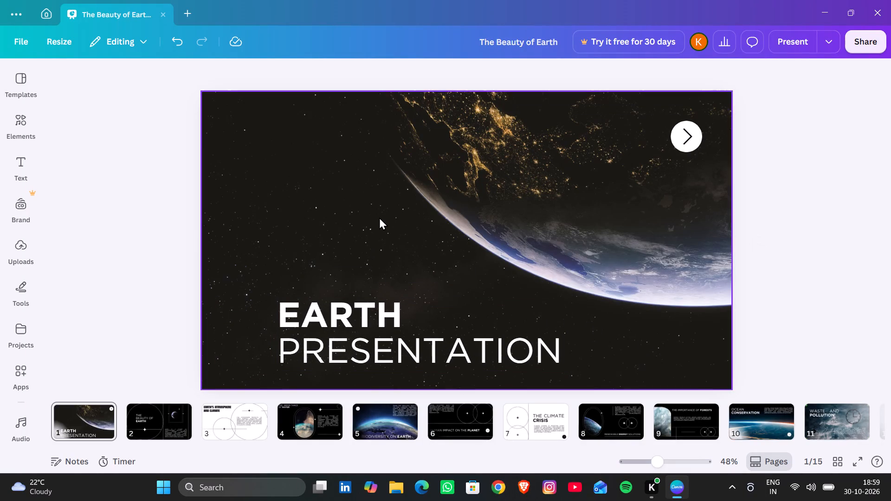
Recolour the EARTH PRESENTATION title yellow from the default solid colours.
{"action": "left_click", "coordinate": [352, 331]}
{"action": "left_click", "coordinate": [359, 78]}
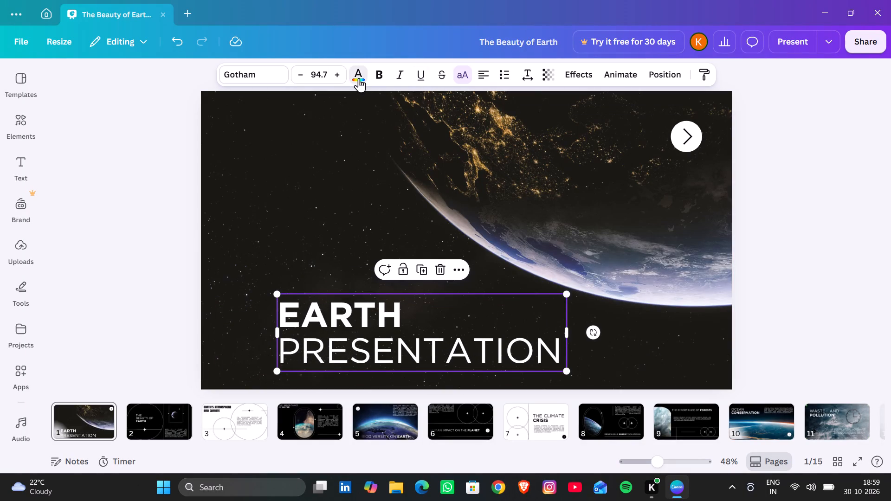
{"action": "left_click", "coordinate": [91, 232]}
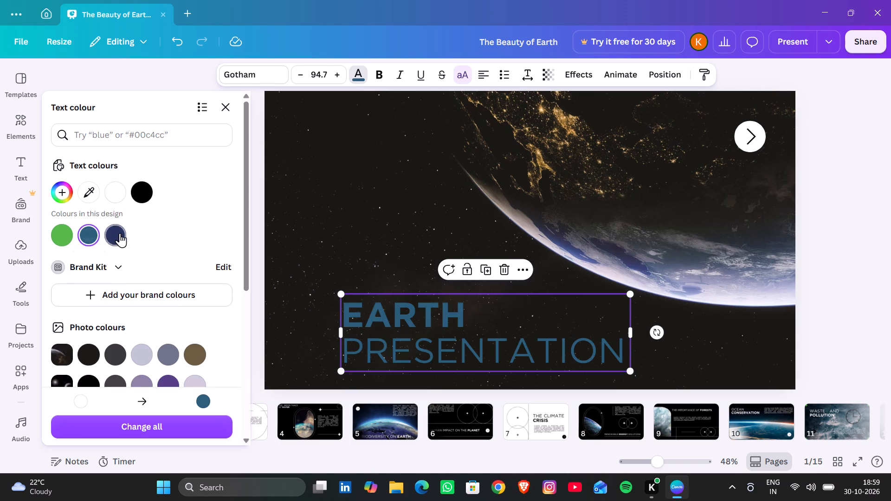
{"action": "left_click", "coordinate": [120, 233]}
{"action": "left_click", "coordinate": [155, 193]}
{"action": "left_click", "coordinate": [146, 193]}
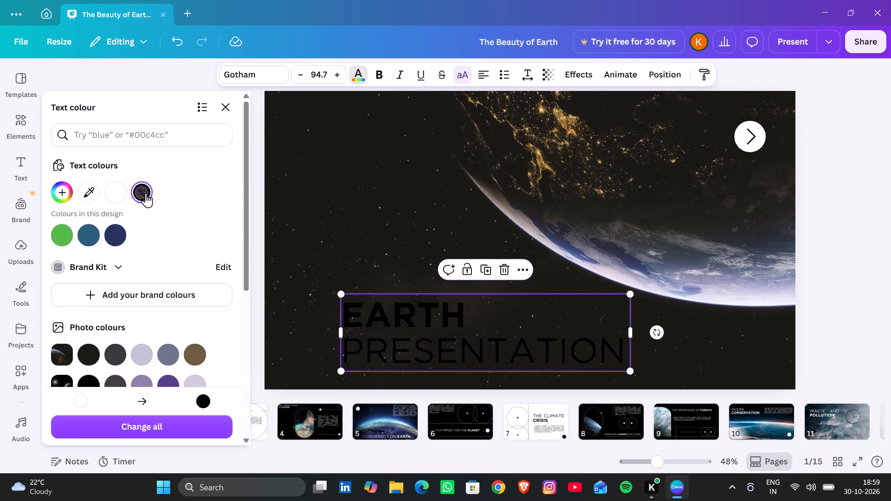
{"action": "scroll", "coordinate": [156, 257], "scroll_direction": "down", "scroll_amount": 4}
{"action": "left_click", "coordinate": [134, 289]}
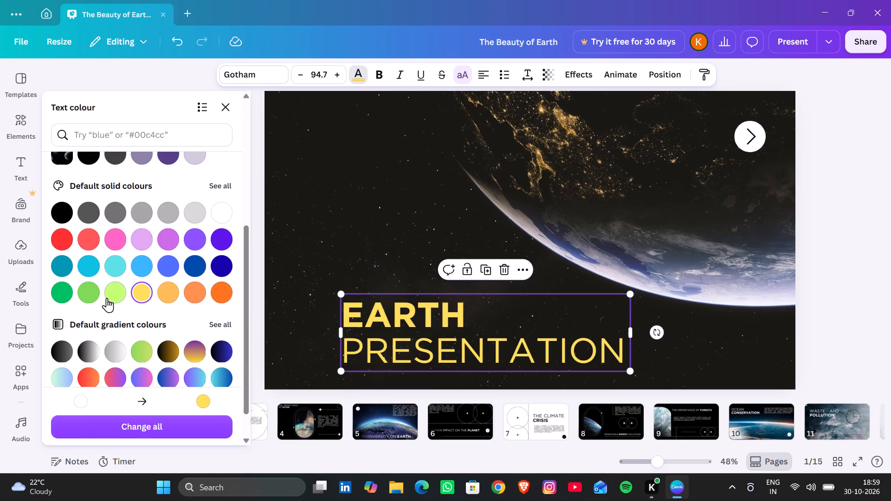
{"action": "left_click", "coordinate": [361, 219]}
On slide 5, move the biodiversity paragraph to the top of the slide, centred horizontally.
{"action": "scroll", "coordinate": [542, 371], "scroll_direction": "up", "scroll_amount": 1}
{"action": "left_click", "coordinate": [384, 430]}
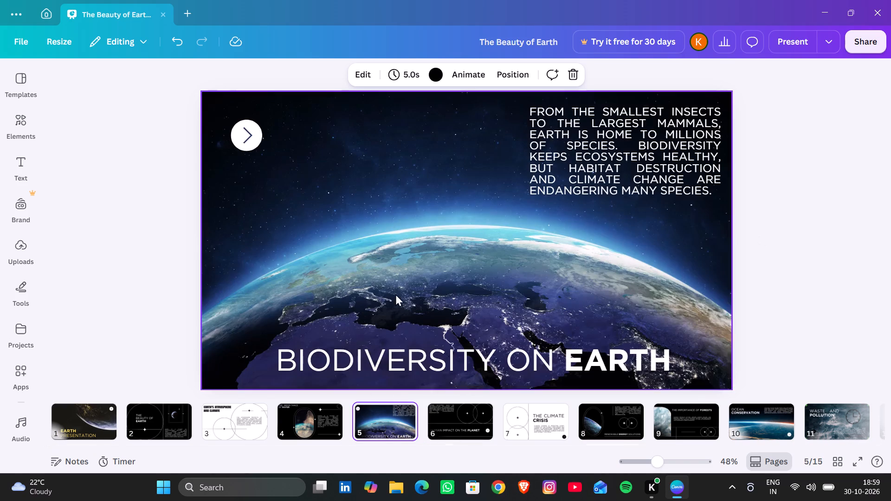
{"action": "left_click", "coordinate": [425, 358]}
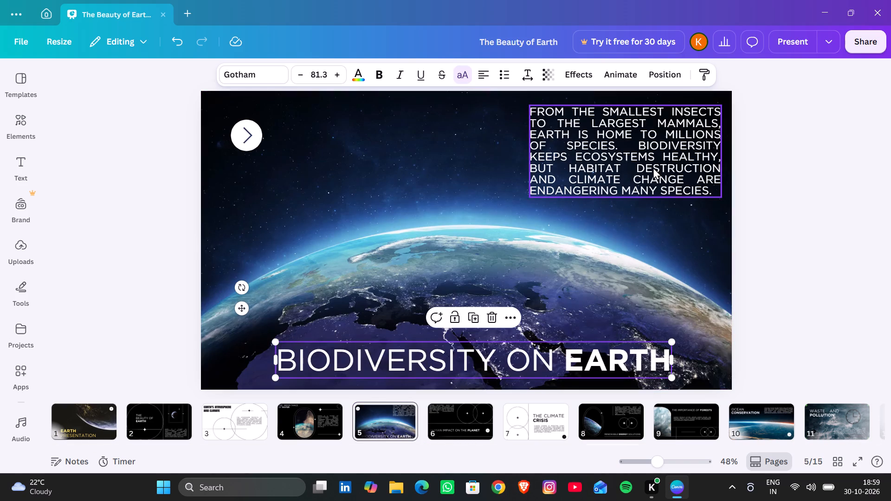
{"action": "left_click", "coordinate": [667, 135]}
{"action": "left_click", "coordinate": [521, 131]}
{"action": "left_click_drag", "start_coordinate": [619, 133], "coordinate": [475, 207]}
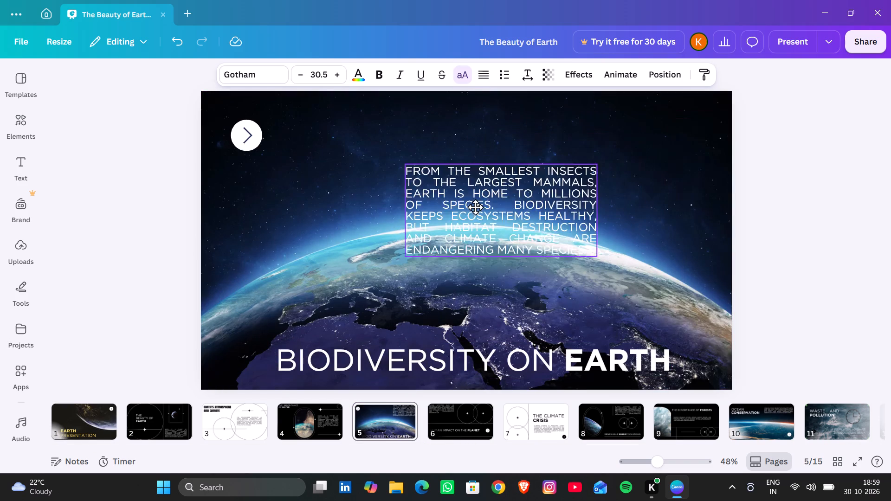
{"action": "left_click_drag", "start_coordinate": [475, 207], "coordinate": [458, 138]}
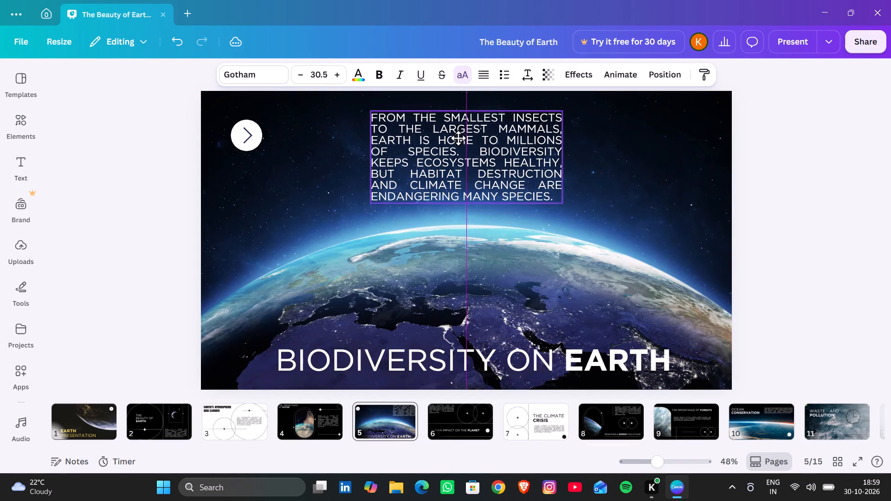
{"action": "left_click_drag", "start_coordinate": [458, 138], "coordinate": [457, 127]}
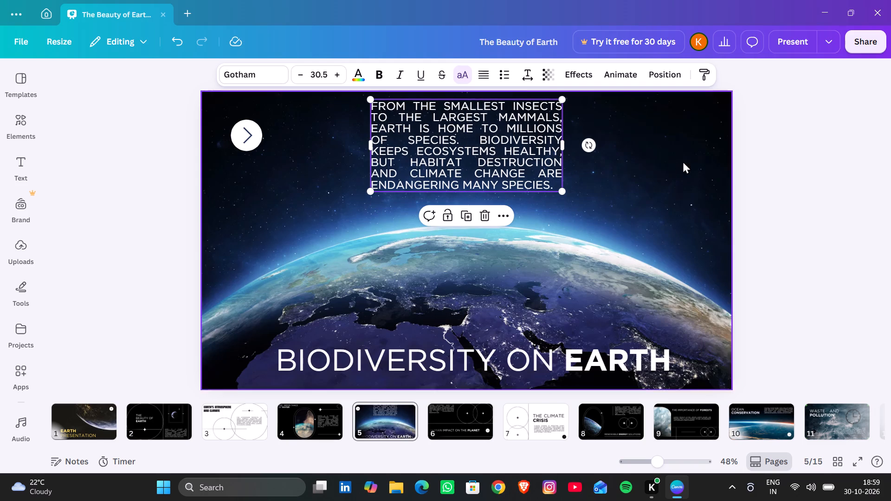
Change the biodiversity paragraph's font to Rubik Bubbles.
{"action": "left_click", "coordinate": [273, 75]}
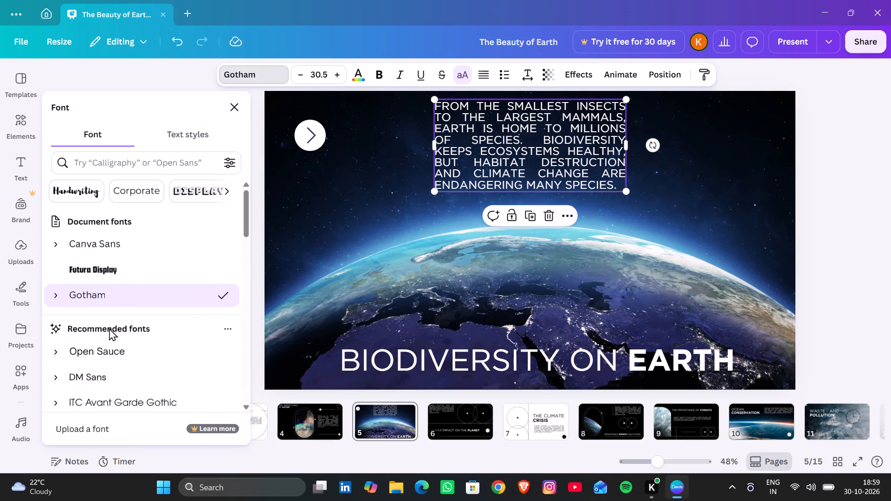
{"action": "left_click", "coordinate": [115, 259]}
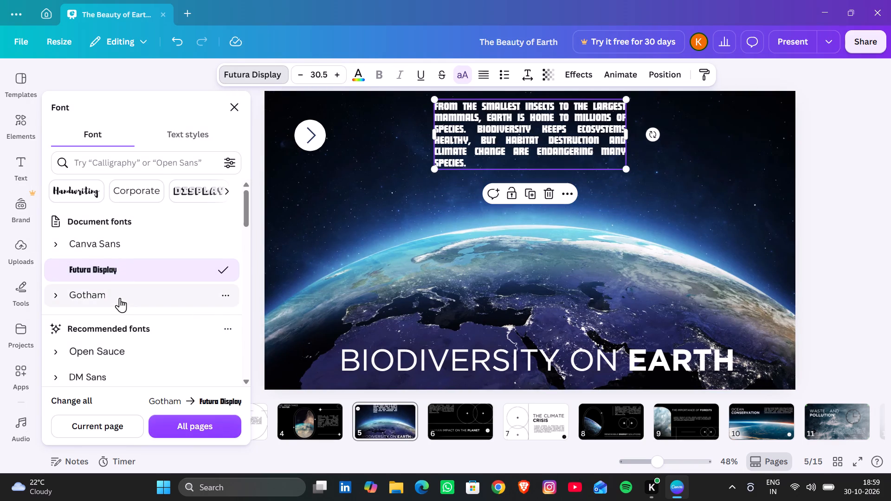
{"action": "scroll", "coordinate": [116, 344], "scroll_direction": "down", "scroll_amount": 6}
{"action": "left_click", "coordinate": [116, 264]}
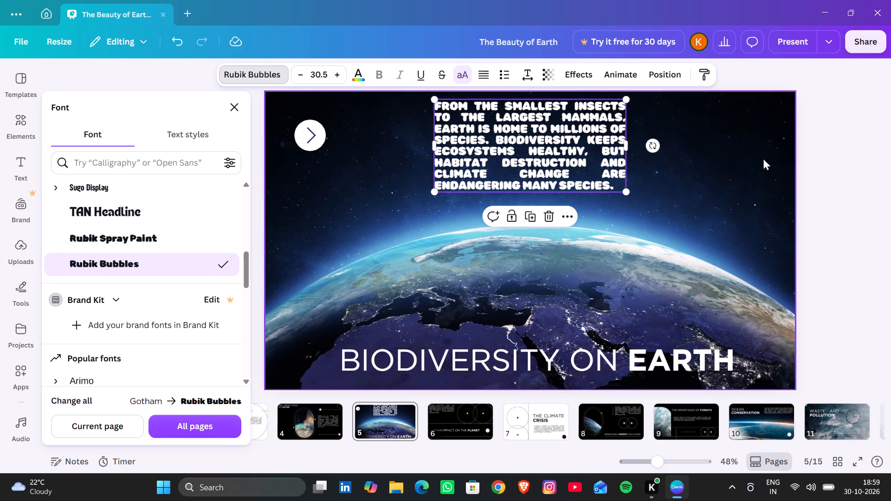
{"action": "left_click", "coordinate": [717, 182]}
Enlarge the biodiversity paragraph to about size 42.5 and move it to the slide's upper-left corner.
{"action": "left_click", "coordinate": [484, 161]}
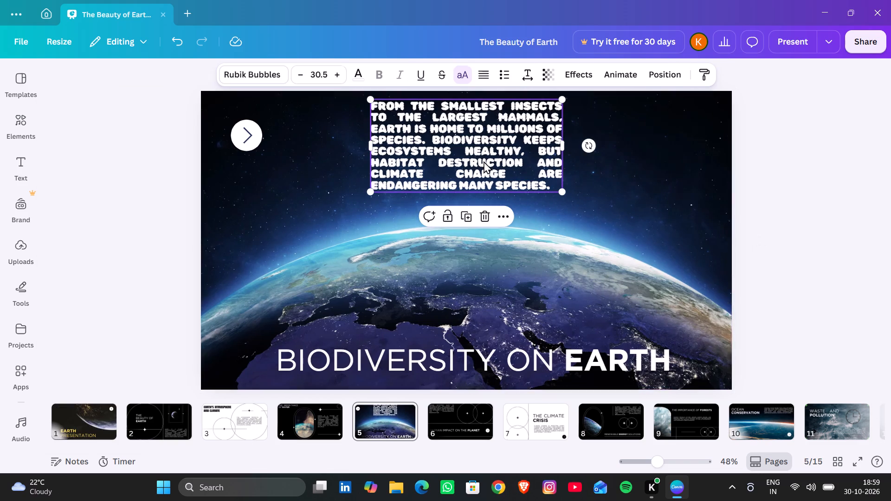
{"action": "left_click_drag", "start_coordinate": [370, 191], "coordinate": [252, 262]}
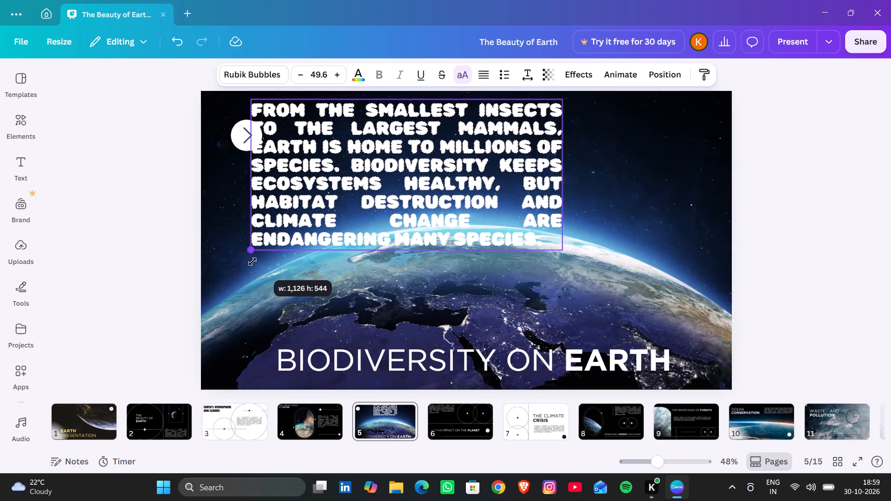
{"action": "left_click_drag", "start_coordinate": [252, 262], "coordinate": [302, 243]}
{"action": "left_click_drag", "start_coordinate": [424, 170], "coordinate": [423, 170]}
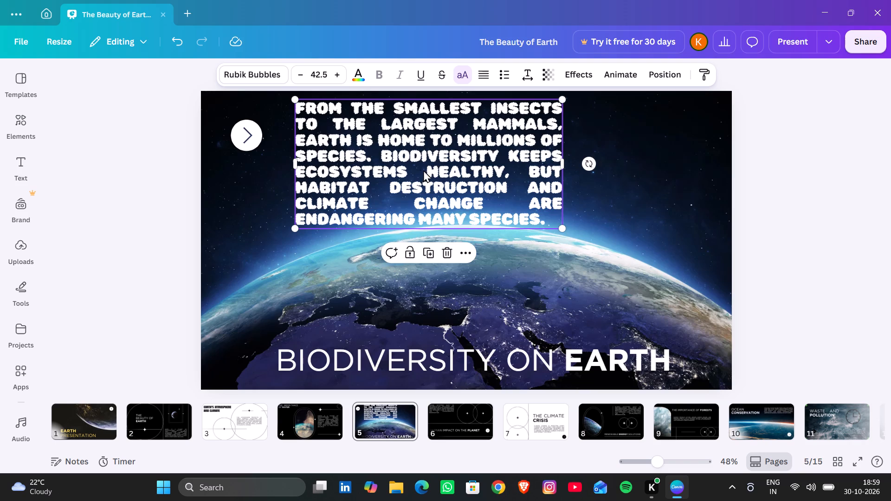
{"action": "left_click_drag", "start_coordinate": [423, 170], "coordinate": [336, 169]}
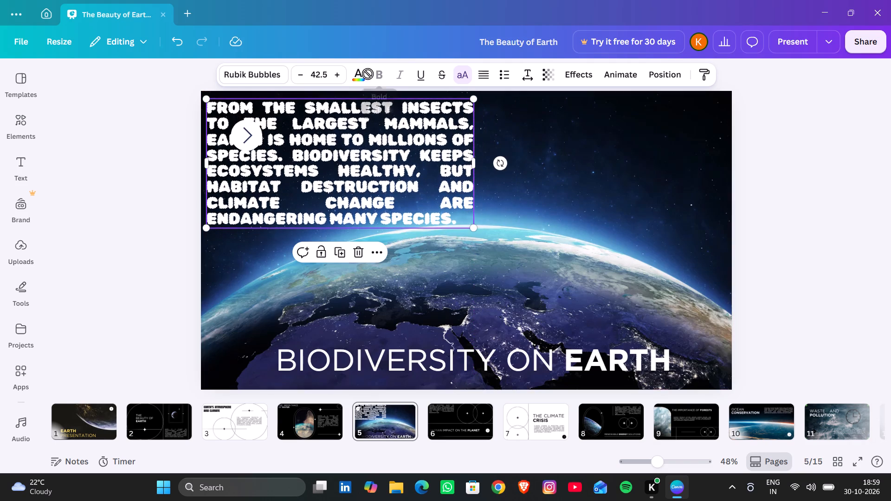
Recolour the biodiversity paragraph bright red from the default solid colours.
{"action": "left_click", "coordinate": [358, 77]}
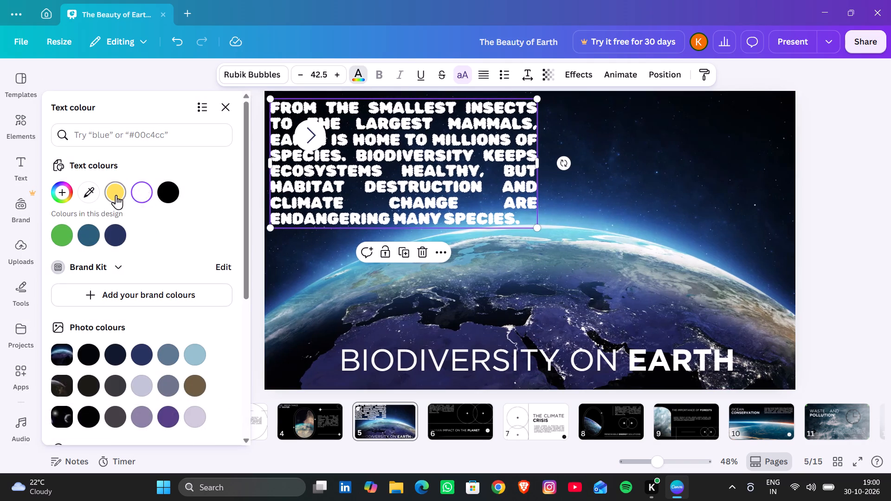
{"action": "left_click", "coordinate": [116, 195]}
{"action": "scroll", "coordinate": [174, 263], "scroll_direction": "down", "scroll_amount": 4}
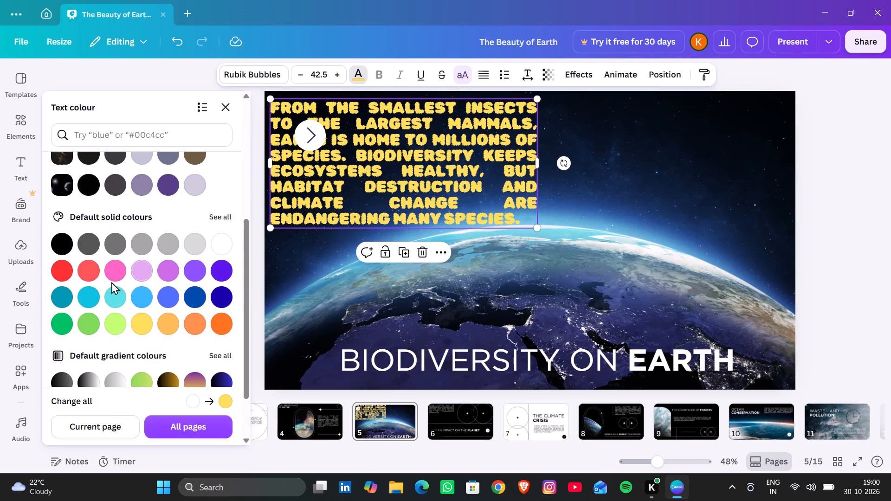
{"action": "left_click", "coordinate": [86, 272]}
{"action": "left_click", "coordinate": [71, 269]}
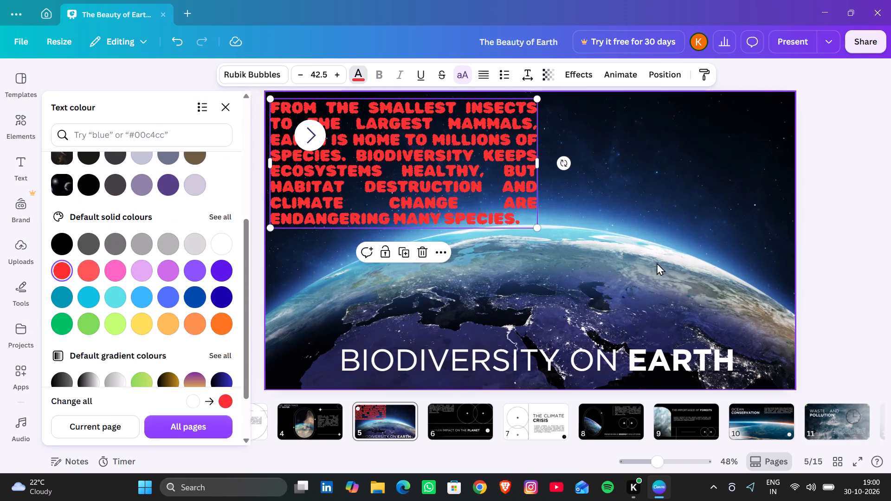
{"action": "left_click", "coordinate": [693, 256]}
{"action": "left_click", "coordinate": [597, 232]}
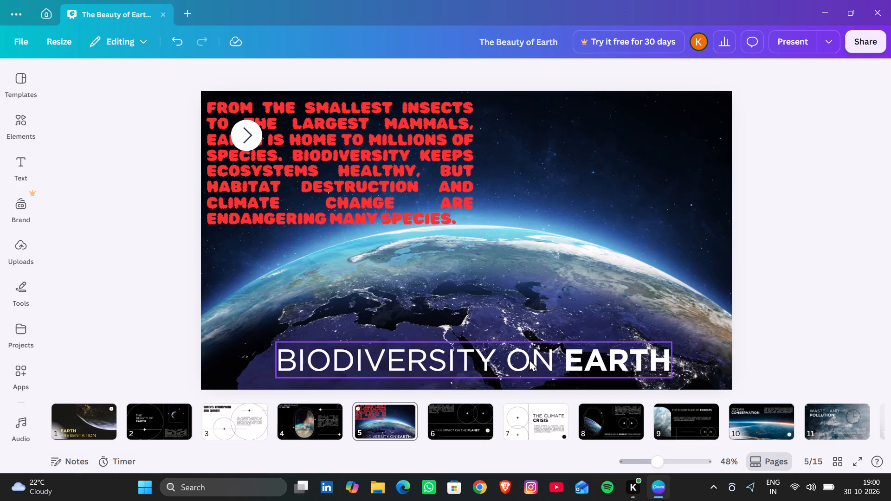
Change the font of the BIODIVERSITY ON EARTH heading to Anton.
{"action": "left_click", "coordinate": [529, 359]}
{"action": "left_click", "coordinate": [244, 75]}
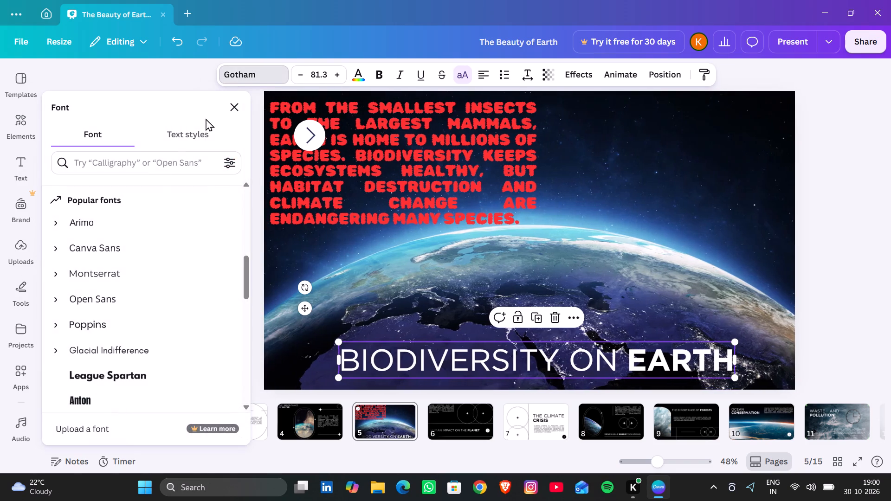
{"action": "scroll", "coordinate": [136, 356], "scroll_direction": "down", "scroll_amount": 3}
{"action": "scroll", "coordinate": [105, 303], "scroll_direction": "down", "scroll_amount": 4}
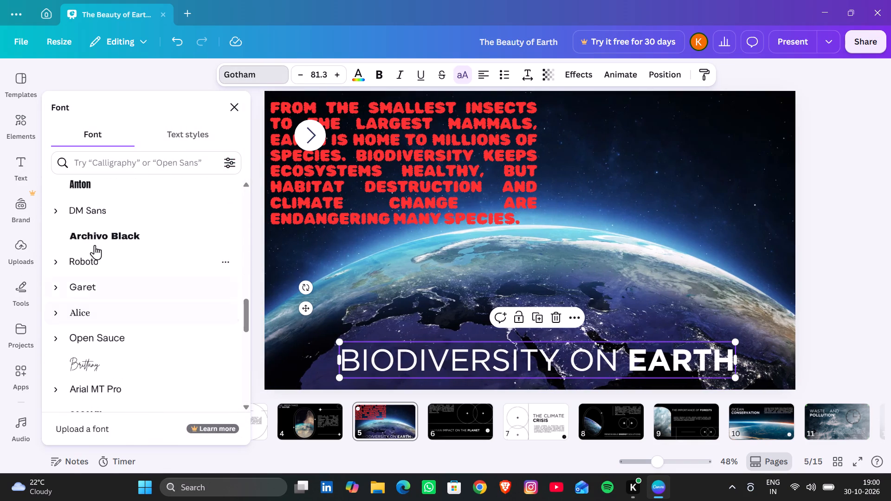
{"action": "left_click", "coordinate": [104, 191]}
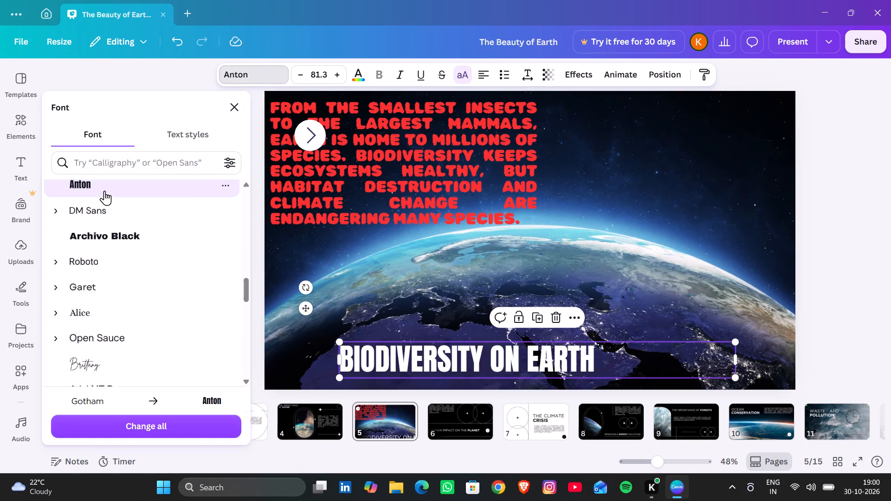
{"action": "left_click", "coordinate": [707, 283]}
Narrow the BIODIVERSITY ON EARTH text box to about 935 wide so that it fits its text.
{"action": "left_click", "coordinate": [478, 360]}
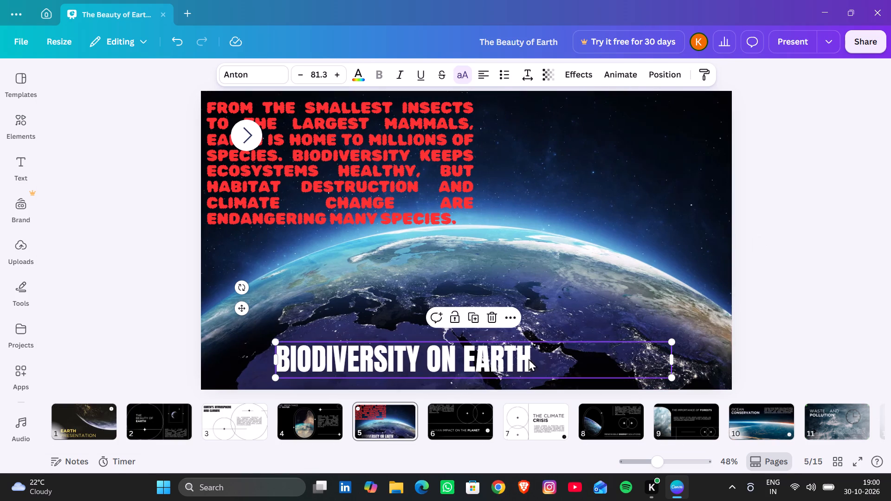
{"action": "left_click_drag", "start_coordinate": [672, 359], "coordinate": [534, 357]}
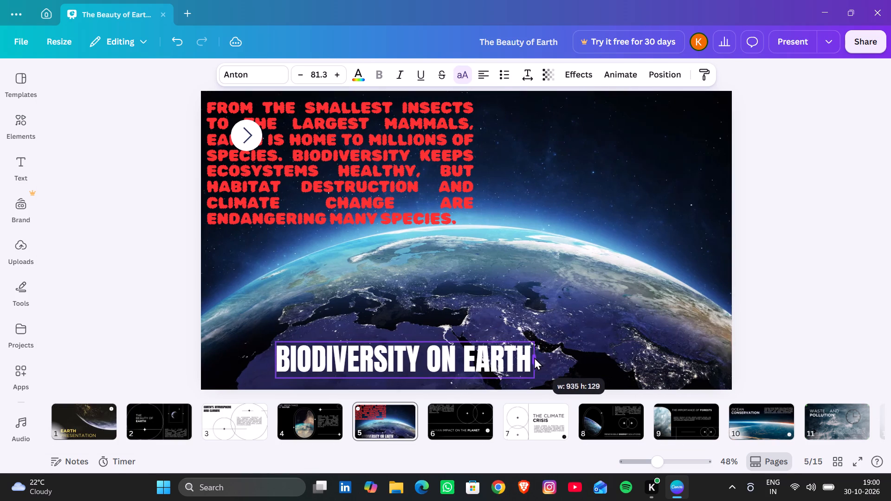
{"action": "left_click_drag", "start_coordinate": [534, 357], "coordinate": [533, 357]}
Enlarge the BIODIVERSITY ON EARTH heading to about size 135 and reposition it near the slide's bottom centre.
{"action": "left_click_drag", "start_coordinate": [534, 343], "coordinate": [684, 251]}
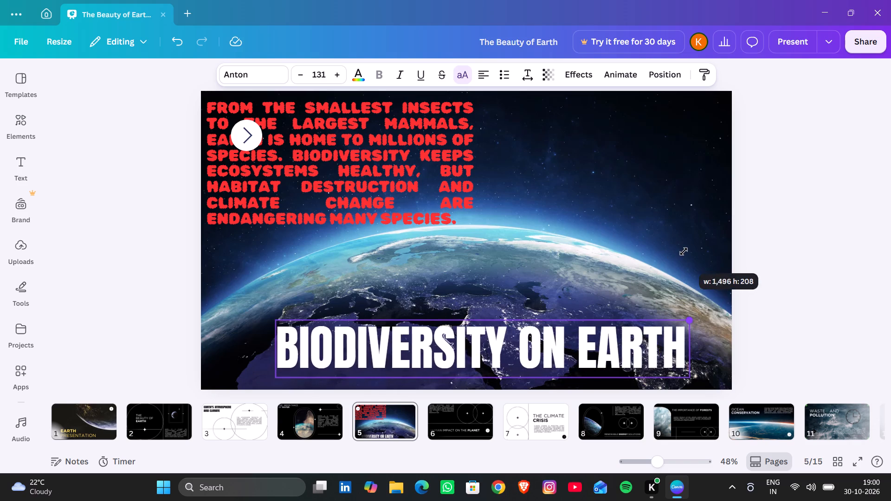
{"action": "left_click_drag", "start_coordinate": [684, 251], "coordinate": [691, 247]}
{"action": "left_click_drag", "start_coordinate": [589, 349], "coordinate": [572, 343]}
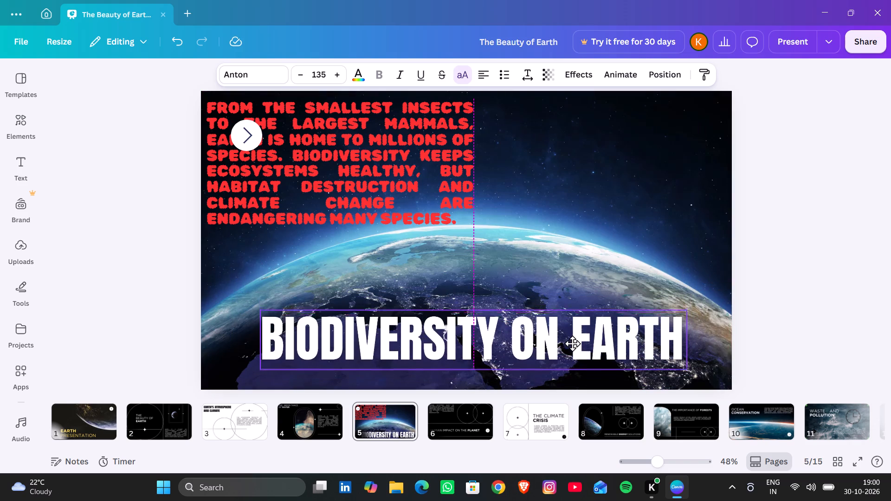
{"action": "left_click_drag", "start_coordinate": [572, 343], "coordinate": [571, 353]}
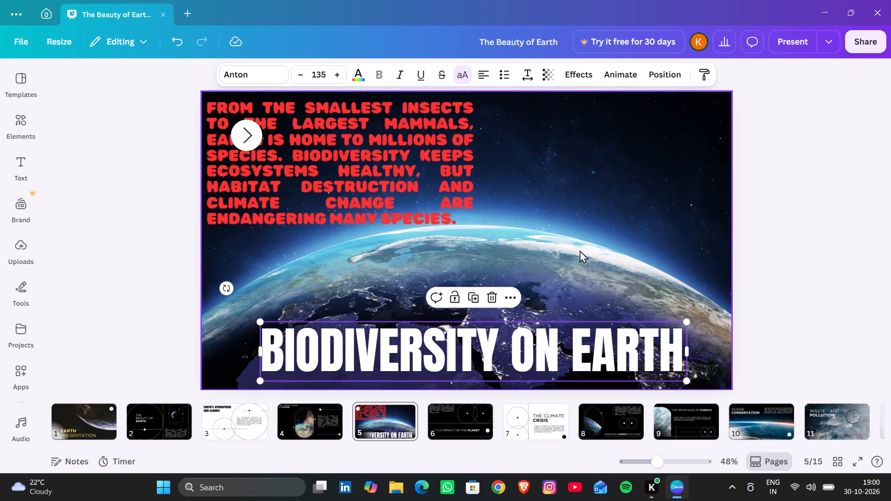
{"action": "left_click", "coordinate": [580, 250]}
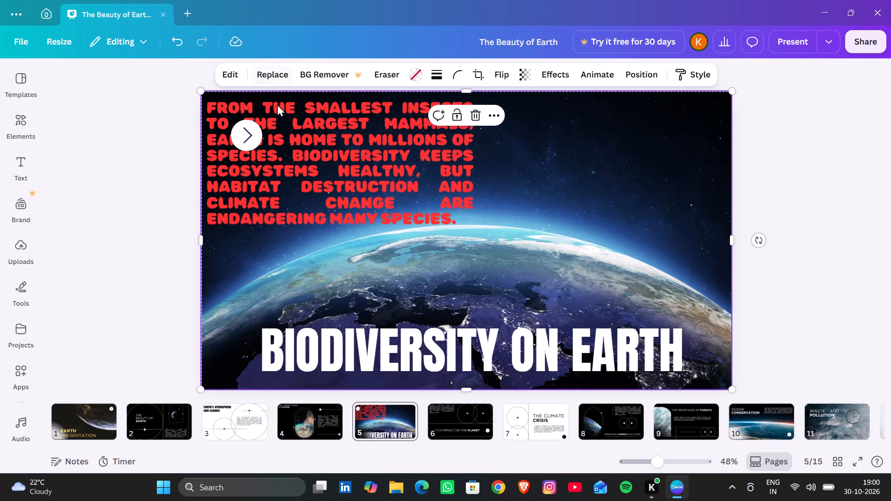
Recolour the BIODIVERSITY ON EARTH heading light orange from the default solid colours.
{"action": "left_click", "coordinate": [429, 341]}
{"action": "left_click", "coordinate": [359, 80]}
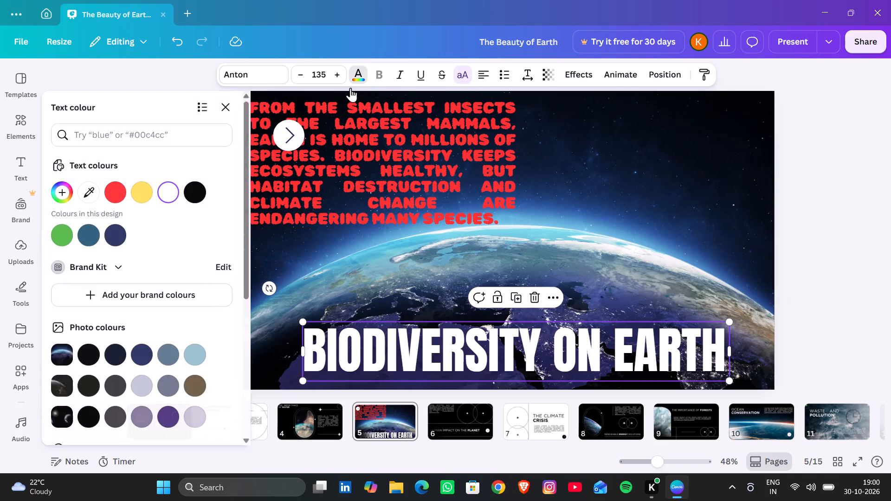
{"action": "scroll", "coordinate": [94, 277], "scroll_direction": "down", "scroll_amount": 6}
{"action": "left_click", "coordinate": [172, 308]}
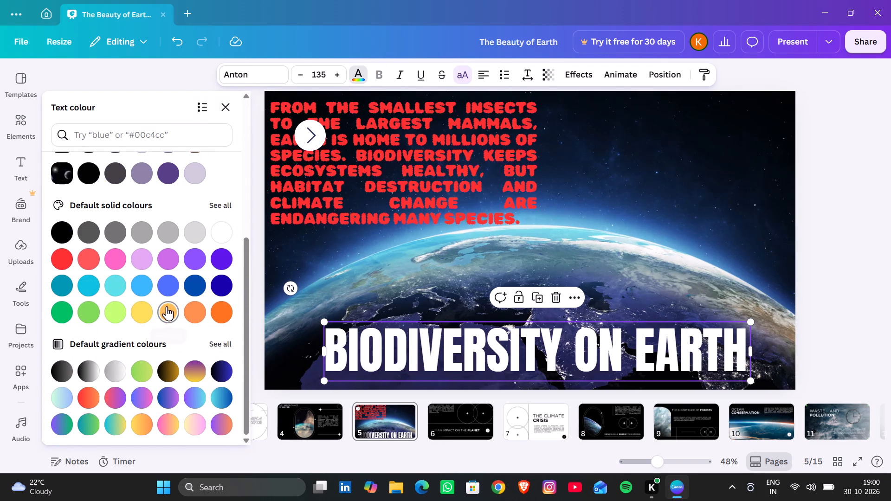
{"action": "left_click", "coordinate": [205, 314]}
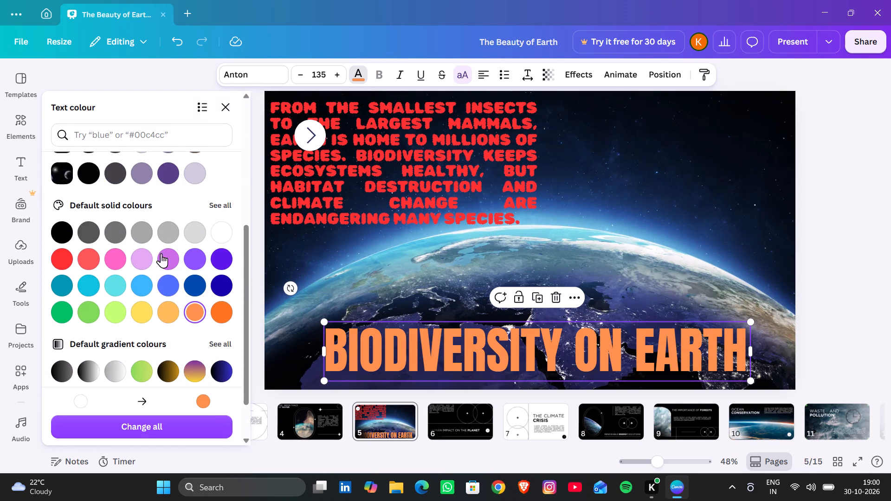
Recolour the BIODIVERSITY ON EARTH heading pink from the default solid colours.
{"action": "left_click", "coordinate": [105, 258]}
{"action": "left_click", "coordinate": [708, 231]}
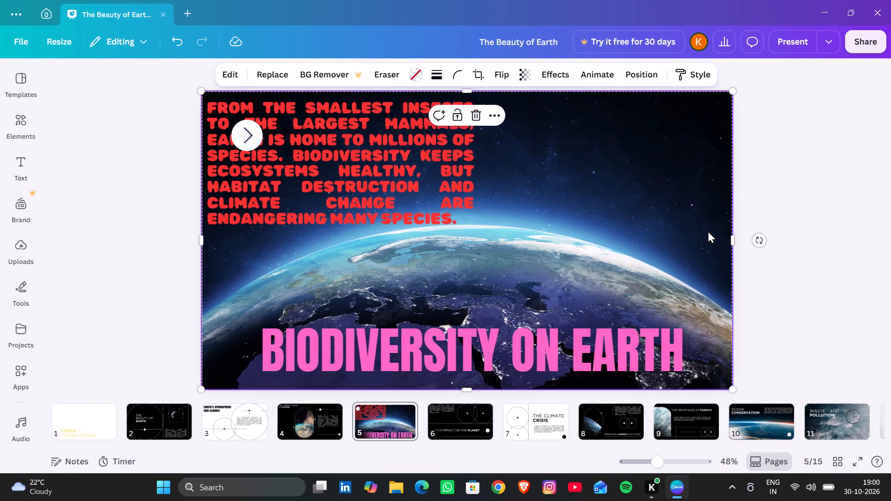
Open slide 8, RENEWABLE ENERGY SOLUTIONS.
{"action": "left_click", "coordinate": [585, 426]}
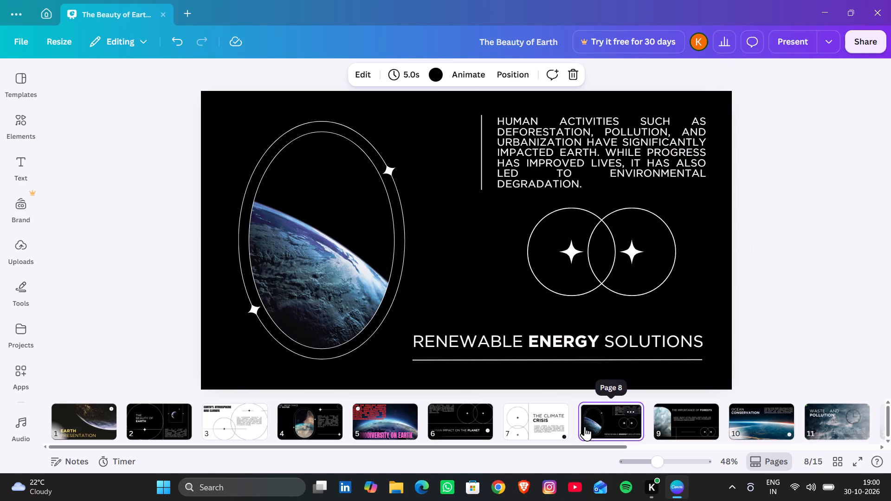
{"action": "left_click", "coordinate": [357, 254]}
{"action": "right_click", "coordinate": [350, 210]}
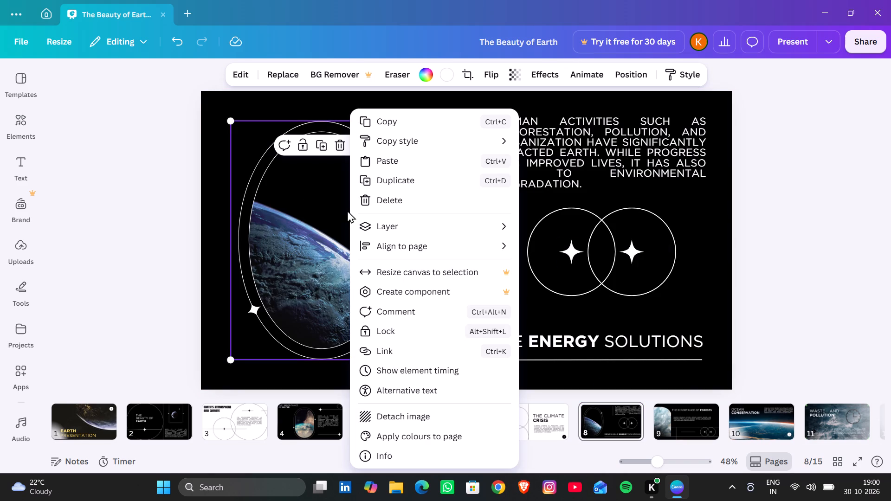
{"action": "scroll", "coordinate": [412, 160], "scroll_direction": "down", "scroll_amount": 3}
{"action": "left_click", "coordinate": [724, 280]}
Move the two star sparkles from the circles onto the Earth oval's vertical centre line, one near its top and one near its bottom.
{"action": "left_click", "coordinate": [632, 251]}
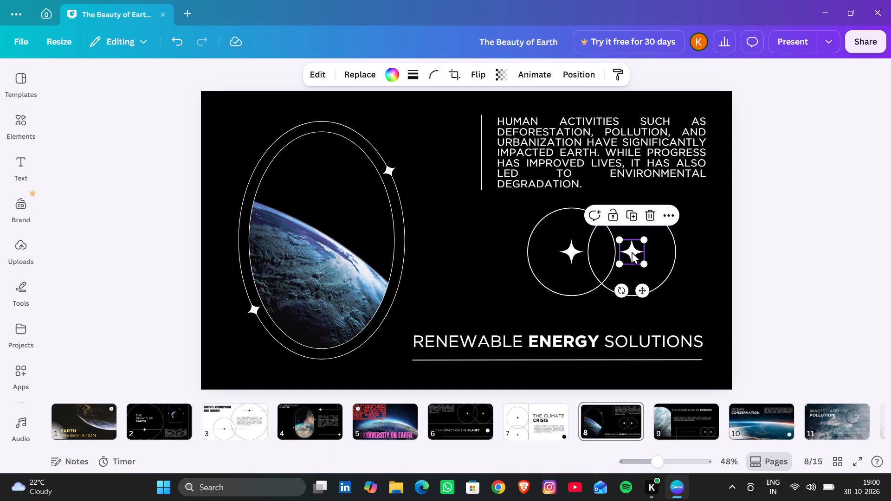
{"action": "left_click_drag", "start_coordinate": [632, 251], "coordinate": [322, 161]}
{"action": "left_click", "coordinate": [497, 224]}
{"action": "left_click_drag", "start_coordinate": [564, 251], "coordinate": [311, 316]}
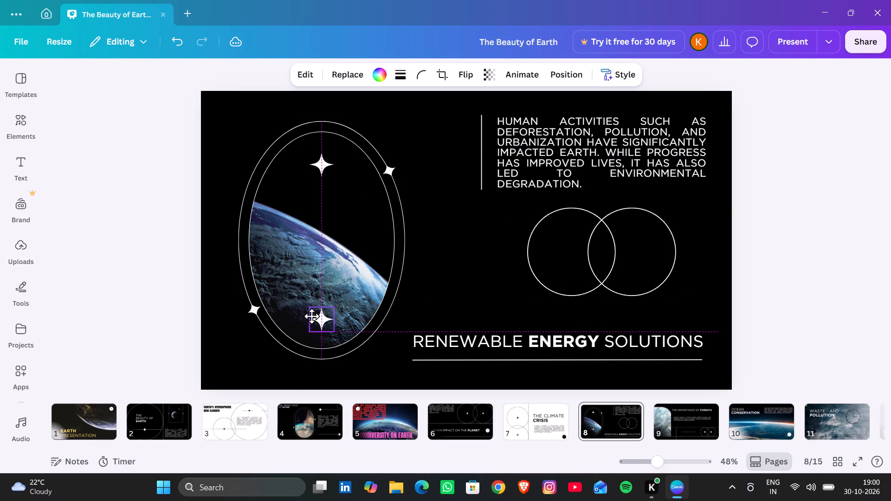
{"action": "left_click_drag", "start_coordinate": [311, 316], "coordinate": [311, 317]}
{"action": "left_click", "coordinate": [477, 278]}
Move the two circle outlines onto the Earth oval, centring one over its top edge and the other over its bottom edge.
{"action": "left_click_drag", "start_coordinate": [560, 241], "coordinate": [560, 241]}
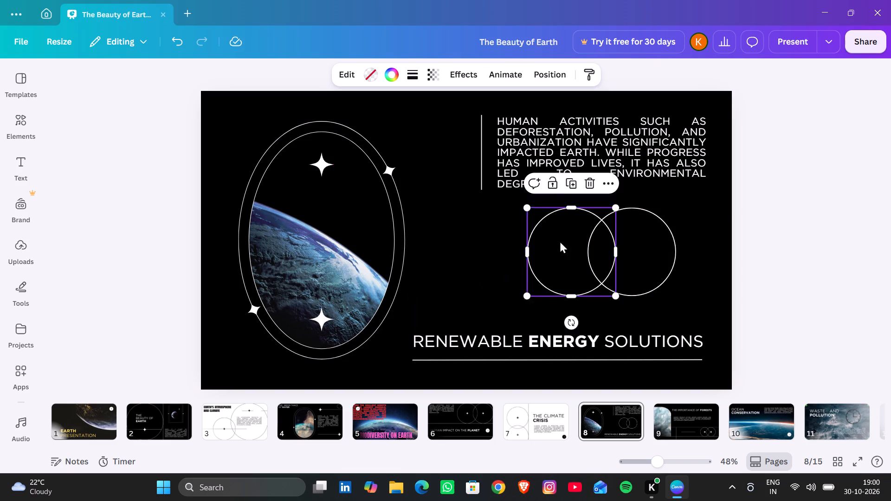
{"action": "left_click_drag", "start_coordinate": [560, 241], "coordinate": [311, 139]}
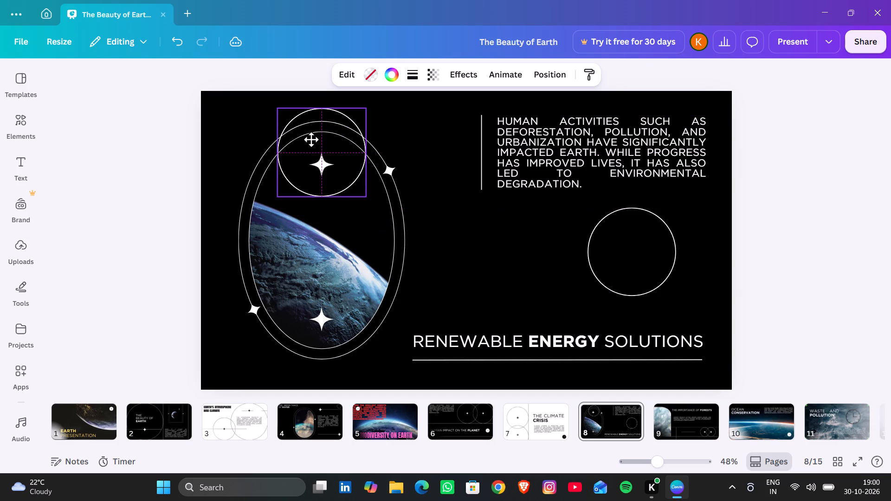
{"action": "left_click_drag", "start_coordinate": [311, 139], "coordinate": [311, 138]}
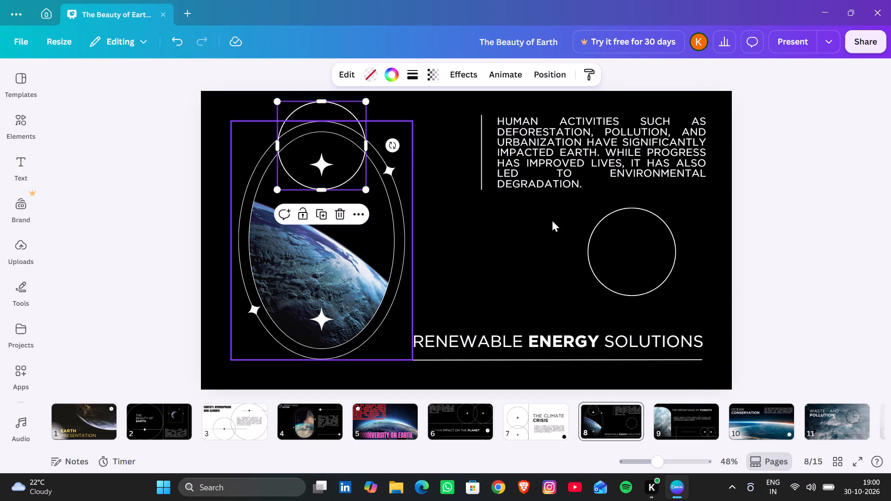
{"action": "left_click_drag", "start_coordinate": [631, 252], "coordinate": [323, 327]}
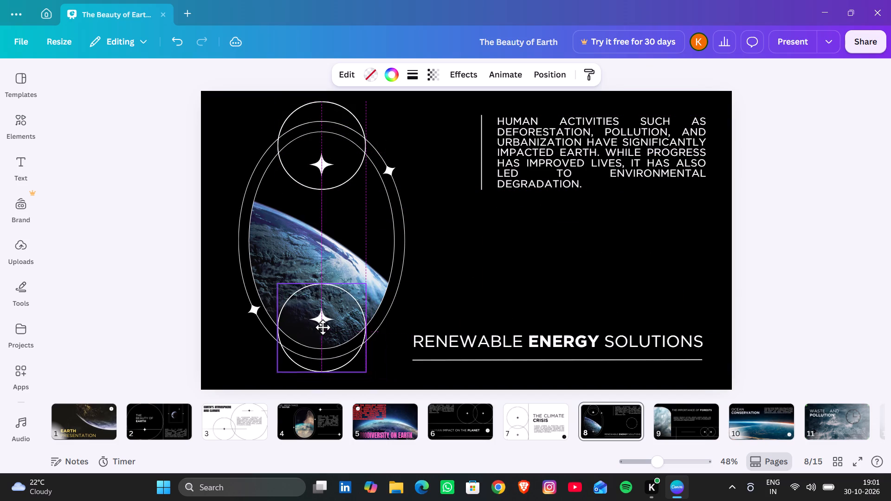
{"action": "left_click_drag", "start_coordinate": [323, 327], "coordinate": [321, 334]}
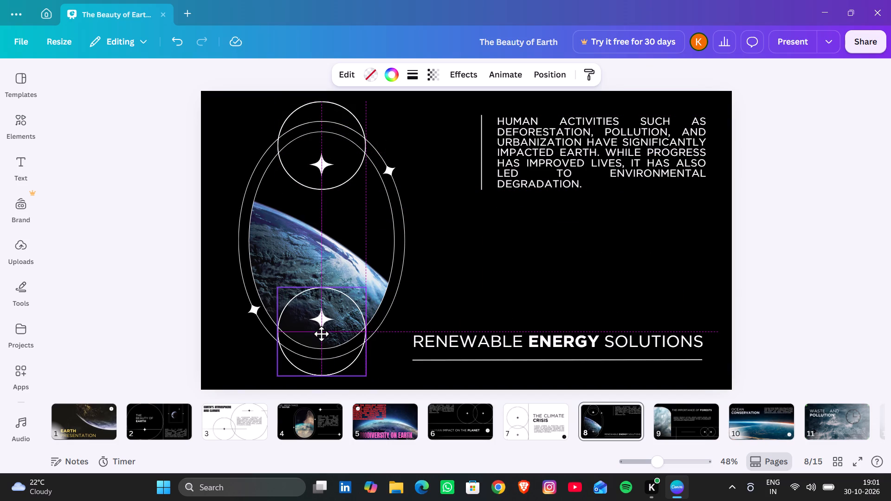
{"action": "left_click_drag", "start_coordinate": [321, 334], "coordinate": [321, 338]}
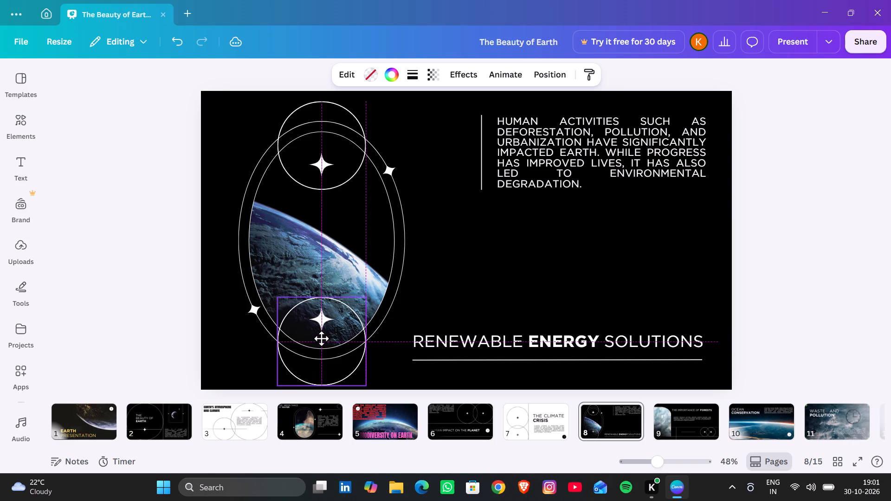
{"action": "left_click_drag", "start_coordinate": [321, 338], "coordinate": [321, 335]}
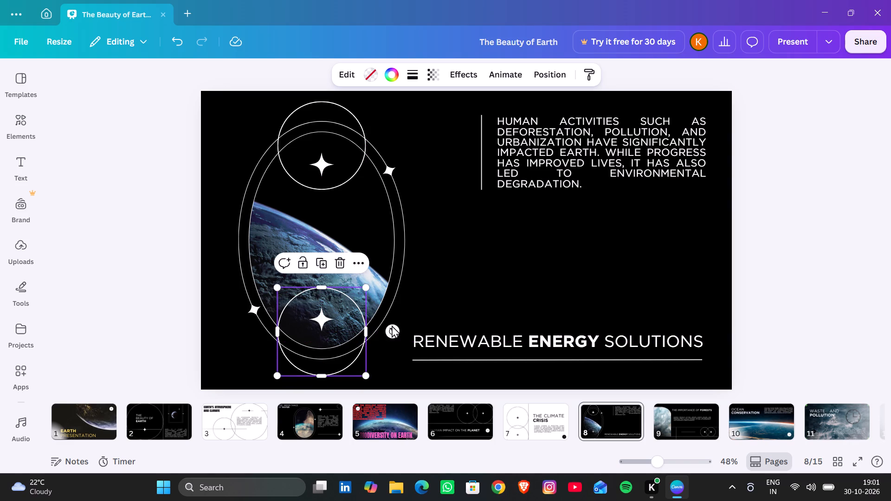
{"action": "left_click", "coordinate": [658, 276]}
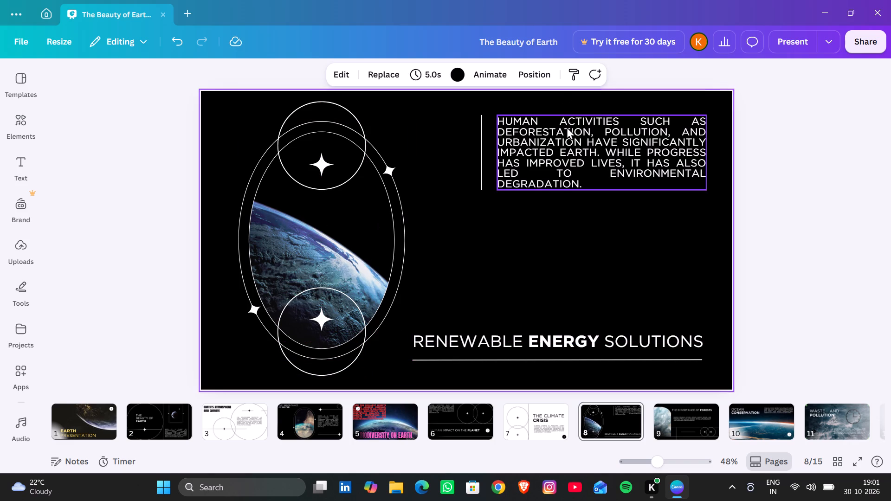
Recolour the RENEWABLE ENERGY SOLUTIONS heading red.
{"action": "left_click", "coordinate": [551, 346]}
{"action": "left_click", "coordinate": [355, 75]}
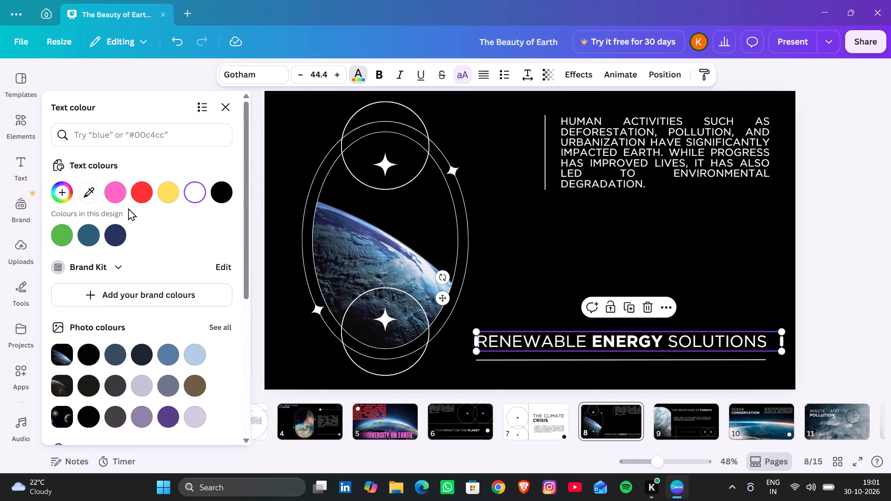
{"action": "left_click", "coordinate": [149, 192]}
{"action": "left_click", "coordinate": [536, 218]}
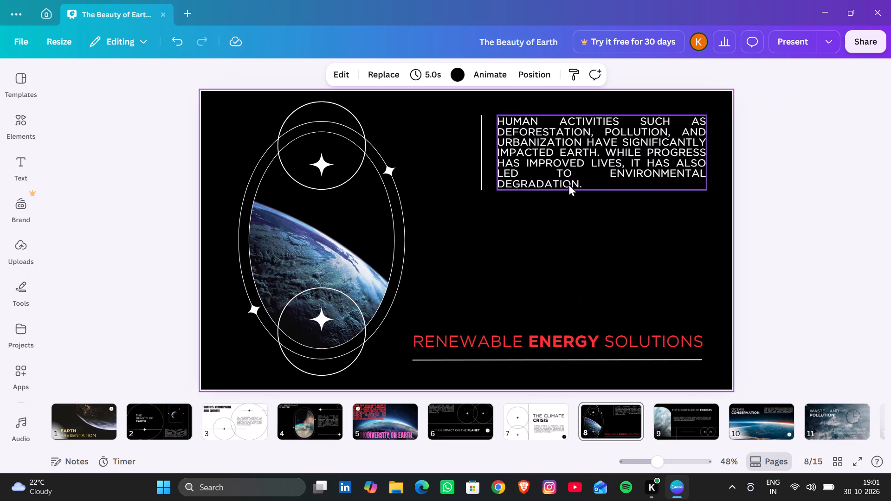
Recolour the HUMAN ACTIVITIES paragraph pink from the default solid colours.
{"action": "left_click", "coordinate": [586, 161]}
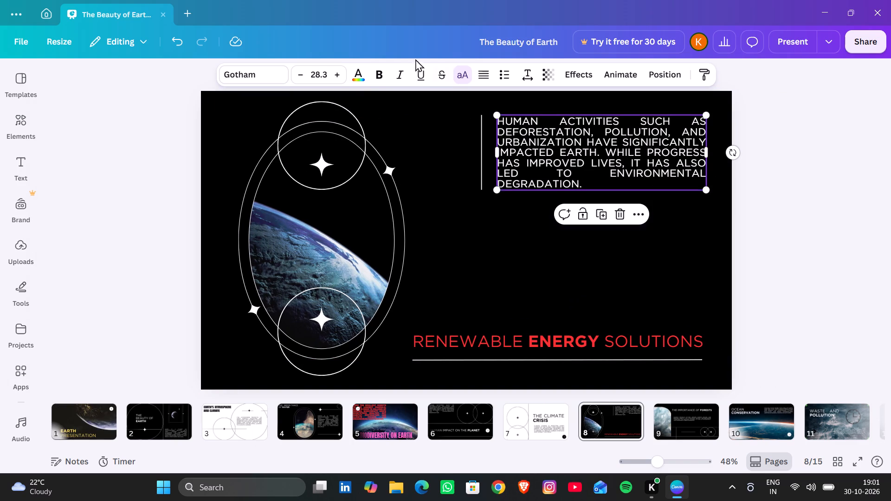
{"action": "left_click", "coordinate": [356, 79]}
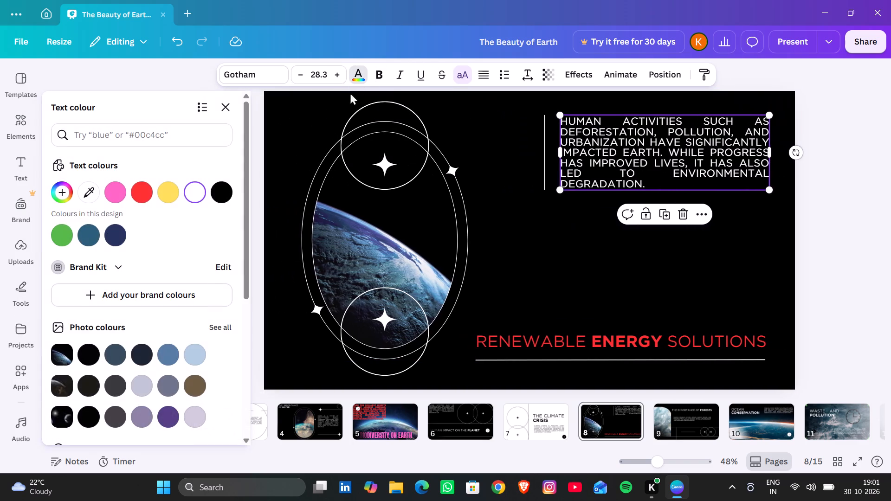
{"action": "scroll", "coordinate": [212, 219], "scroll_direction": "down", "scroll_amount": 10}
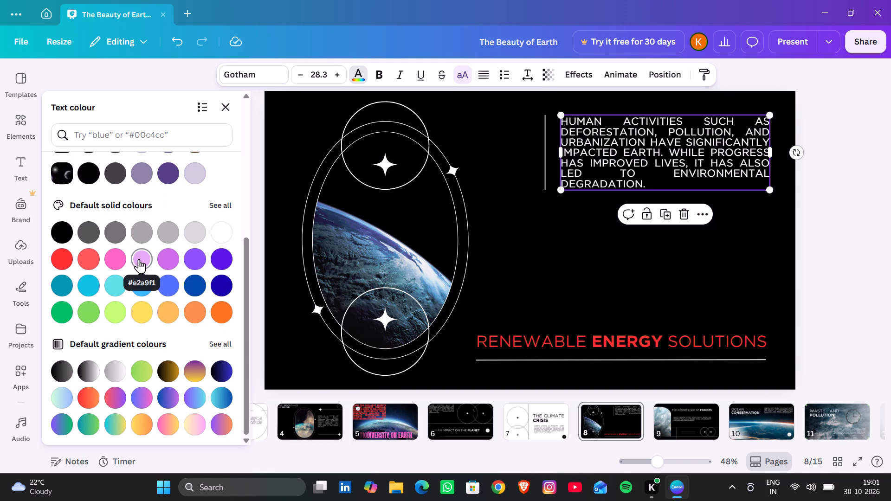
{"action": "left_click", "coordinate": [109, 255]}
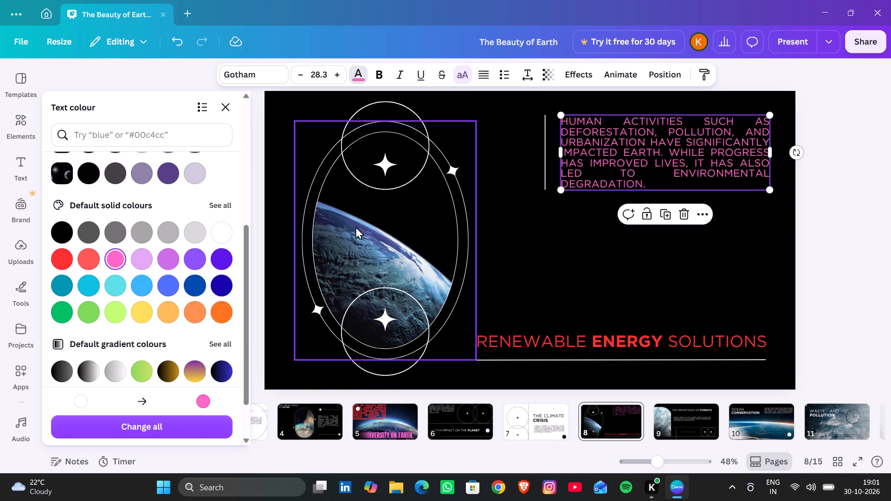
{"action": "left_click", "coordinate": [536, 237]}
Recolour the RENEWABLE ENERGY SOLUTIONS heading pink (#ff66c4) to match the paragraph.
{"action": "left_click", "coordinate": [580, 341]}
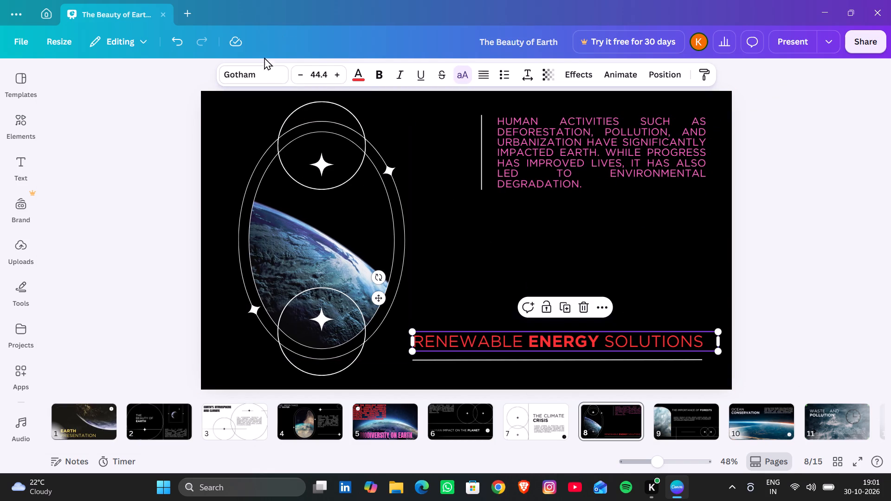
{"action": "left_click", "coordinate": [363, 79]}
{"action": "left_click", "coordinate": [114, 183]}
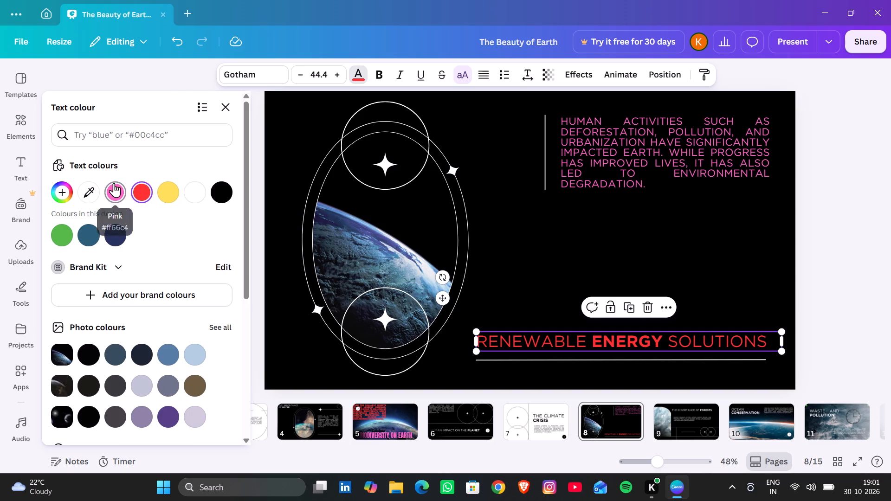
{"action": "left_click", "coordinate": [445, 229]}
{"action": "left_click", "coordinate": [523, 217]}
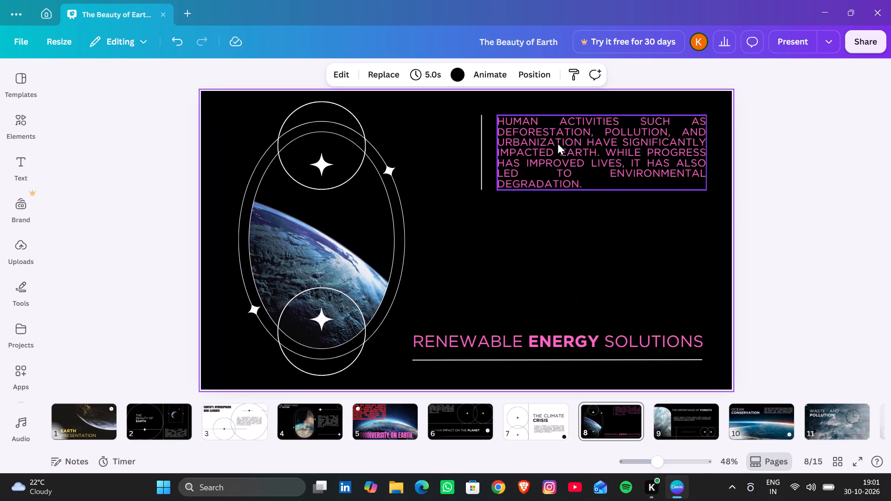
On slide 9, change the font of THE IMPORTANCE OF FORESTS heading to Archivo Black.
{"action": "left_click", "coordinate": [674, 421]}
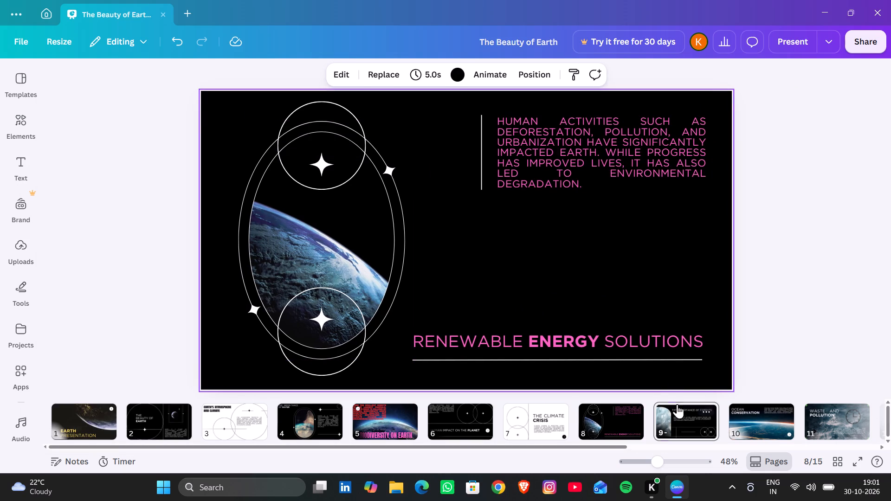
{"action": "left_click", "coordinate": [441, 144]}
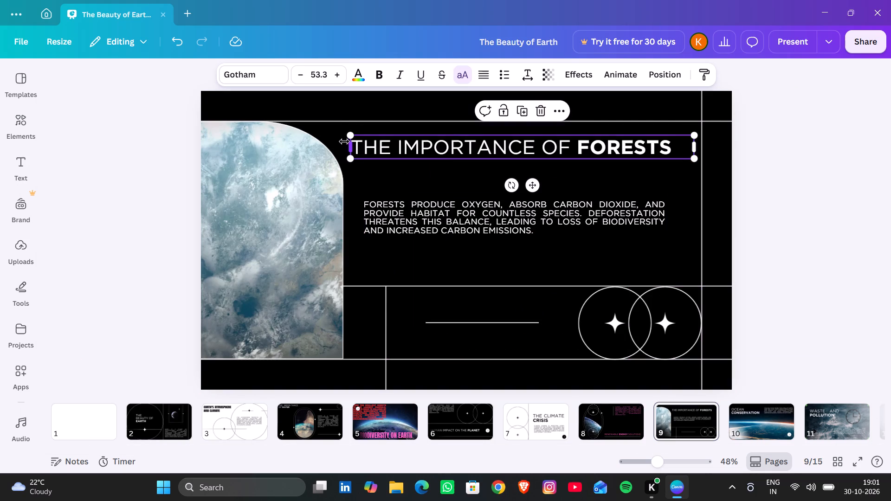
{"action": "left_click", "coordinate": [249, 70]}
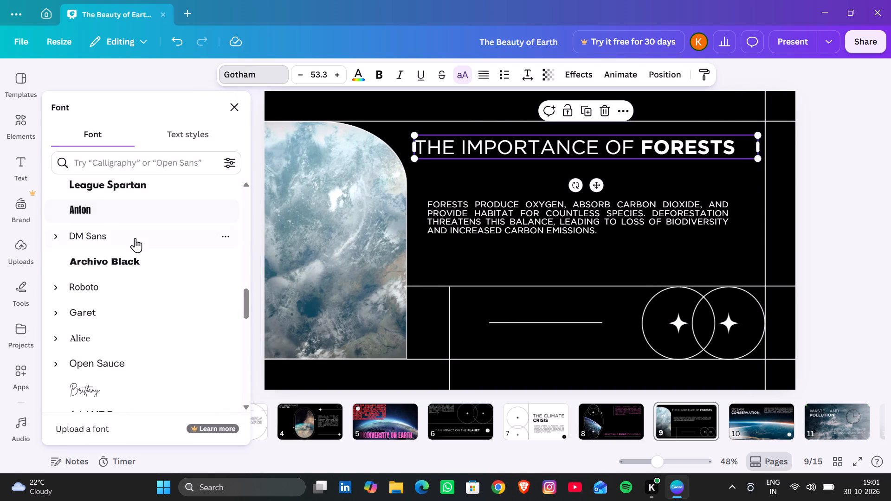
{"action": "left_click", "coordinate": [145, 262]}
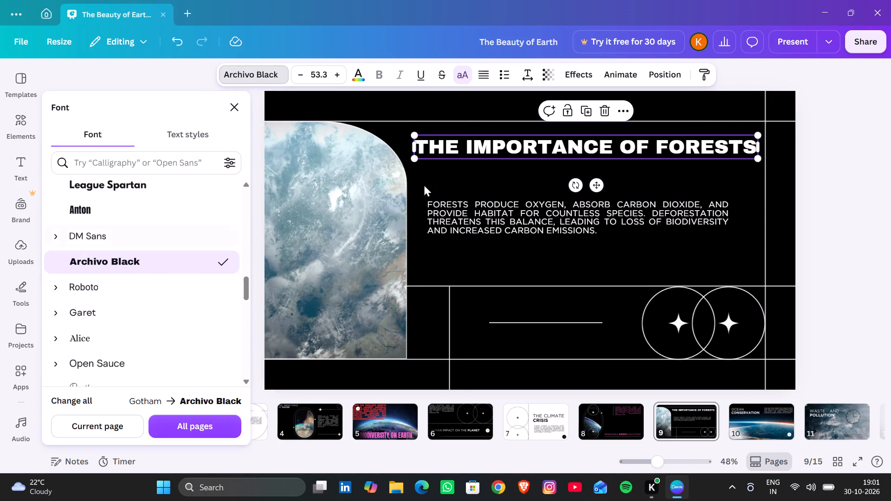
{"action": "left_click", "coordinate": [758, 144]}
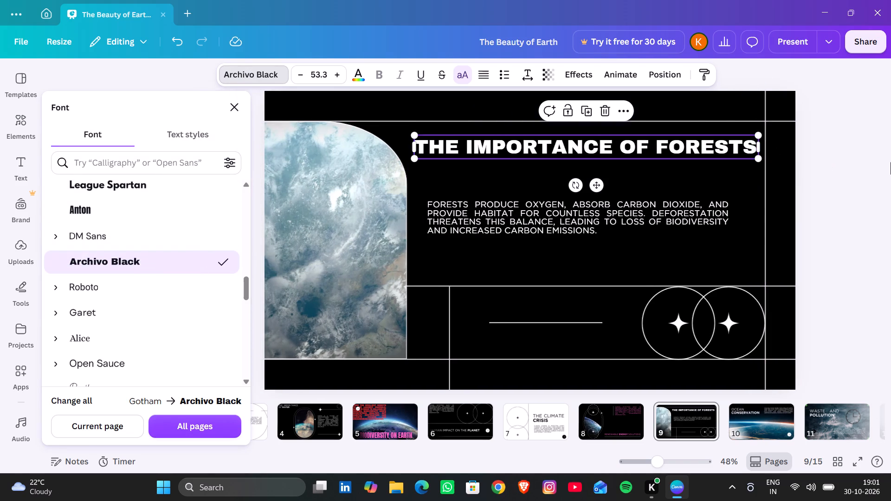
{"action": "left_click", "coordinate": [890, 162]}
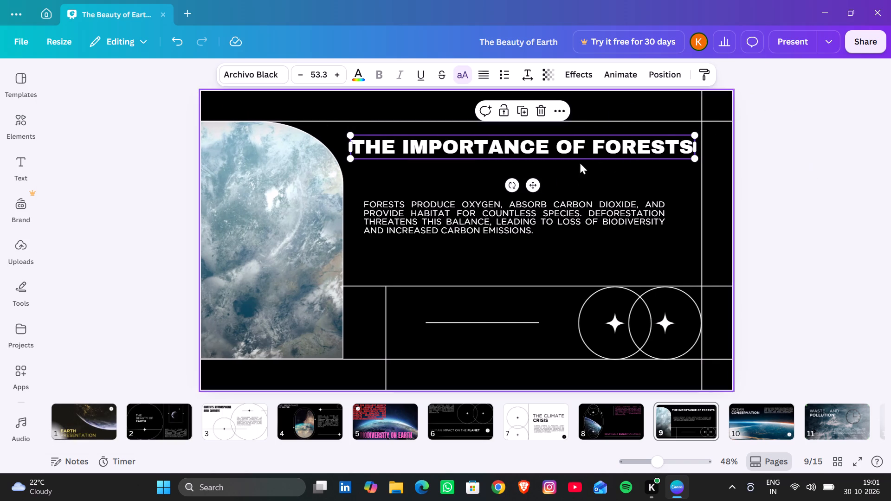
Recolour THE IMPORTANCE OF FORESTS heading light purple after trying darker purples from the default solid colours.
{"action": "left_click", "coordinate": [363, 77]}
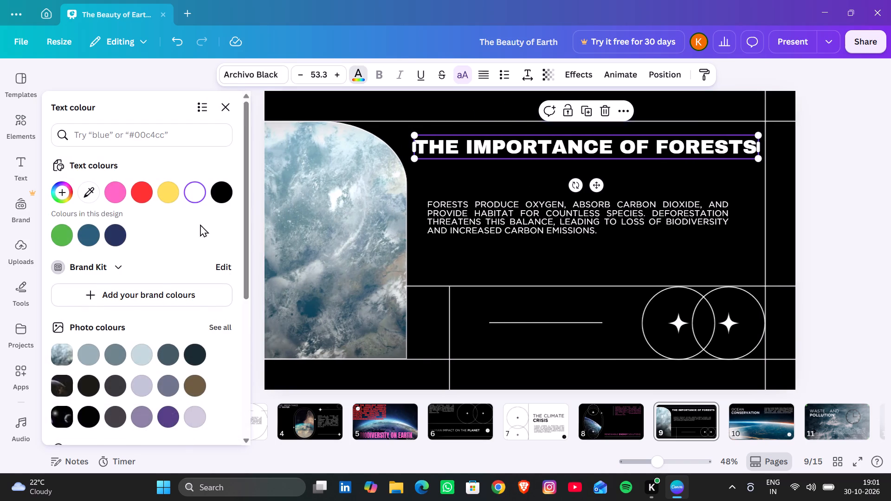
{"action": "scroll", "coordinate": [172, 240], "scroll_direction": "down", "scroll_amount": 3}
{"action": "left_click", "coordinate": [195, 321]}
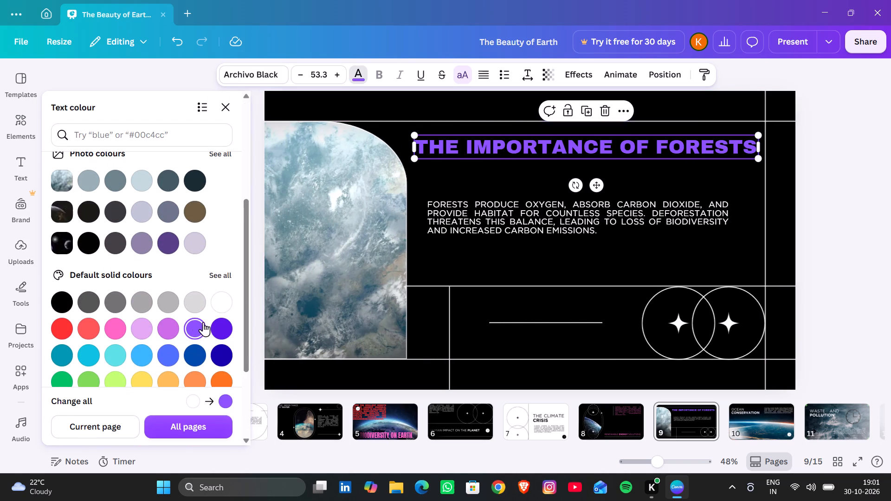
{"action": "left_click", "coordinate": [217, 321]}
{"action": "left_click", "coordinate": [145, 329]}
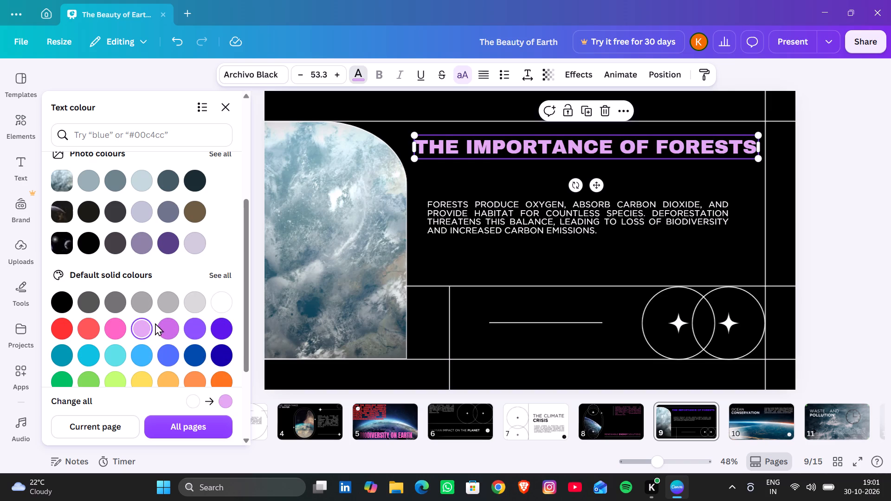
Enlarge the forests paragraph to about size 24.7 and reposition it beneath the heading.
{"action": "left_click", "coordinate": [562, 225]}
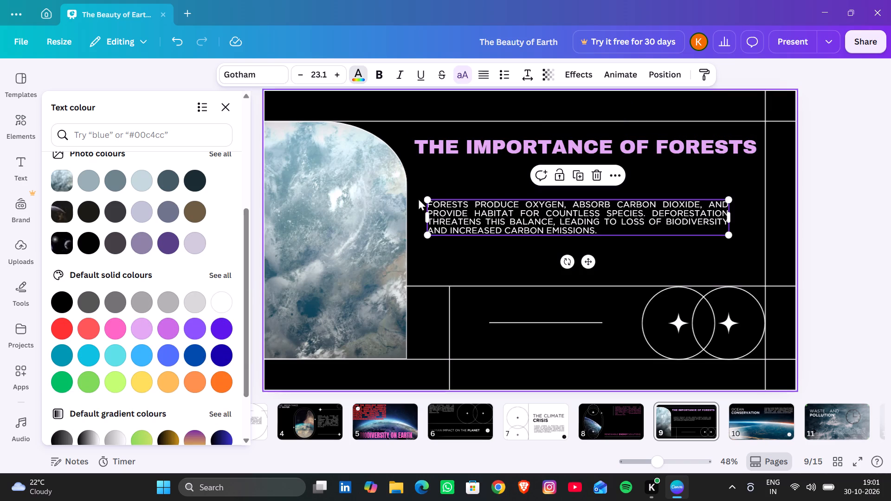
{"action": "left_click_drag", "start_coordinate": [431, 201], "coordinate": [412, 176]}
{"action": "left_click_drag", "start_coordinate": [479, 215], "coordinate": [500, 220]}
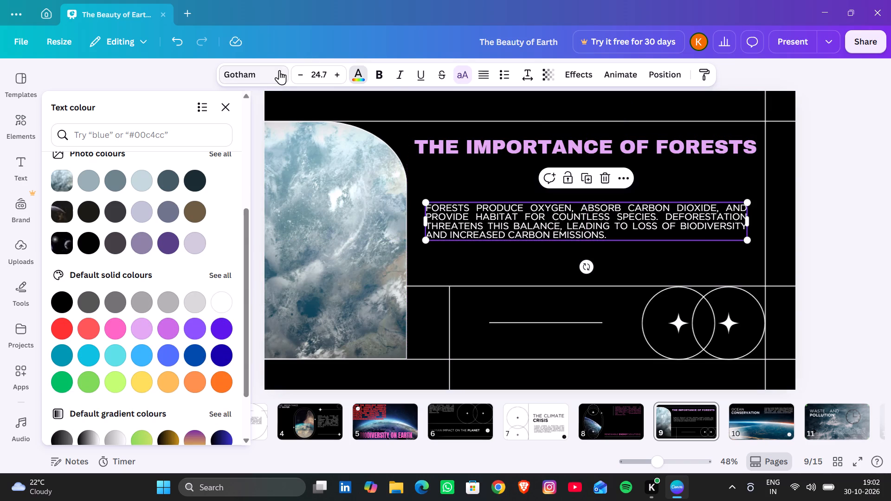
Change the font of the forests paragraph to League Spartan.
{"action": "left_click", "coordinate": [279, 70]}
{"action": "left_click", "coordinate": [132, 203]}
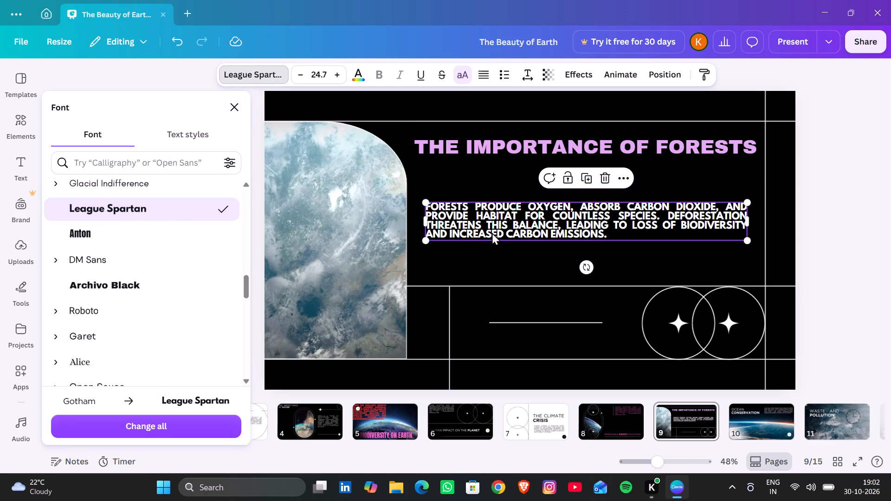
Enlarge the forests paragraph to about size 26.1 and align it beneath THE IMPORTANCE OF FORESTS heading.
{"action": "left_click", "coordinate": [561, 228]}
{"action": "left_click", "coordinate": [562, 226]}
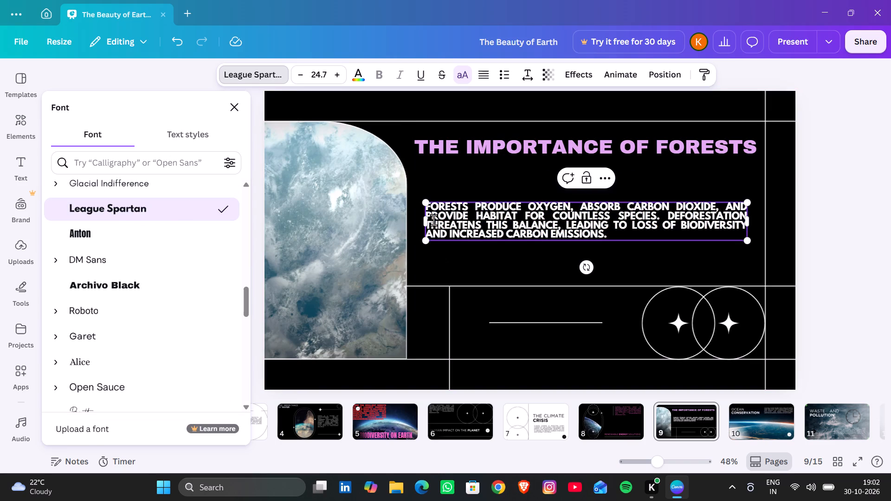
{"action": "left_click_drag", "start_coordinate": [426, 206], "coordinate": [423, 172]}
{"action": "left_click_drag", "start_coordinate": [434, 204], "coordinate": [426, 203]}
{"action": "left_click_drag", "start_coordinate": [427, 203], "coordinate": [415, 165]}
{"action": "left_click_drag", "start_coordinate": [532, 211], "coordinate": [533, 211]}
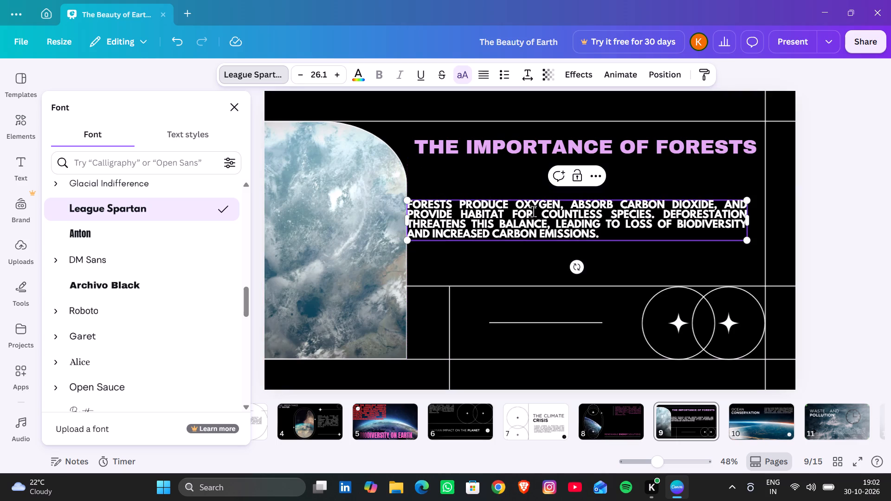
{"action": "left_click_drag", "start_coordinate": [533, 211], "coordinate": [555, 213]}
{"action": "left_click", "coordinate": [513, 266]}
{"action": "left_click_drag", "start_coordinate": [523, 220], "coordinate": [527, 219]}
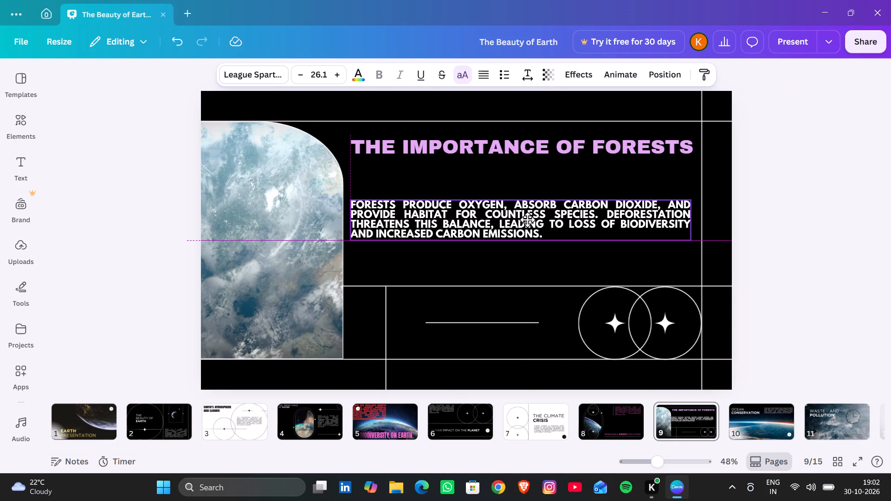
{"action": "left_click_drag", "start_coordinate": [527, 219], "coordinate": [532, 219]}
{"action": "left_click", "coordinate": [850, 169]}
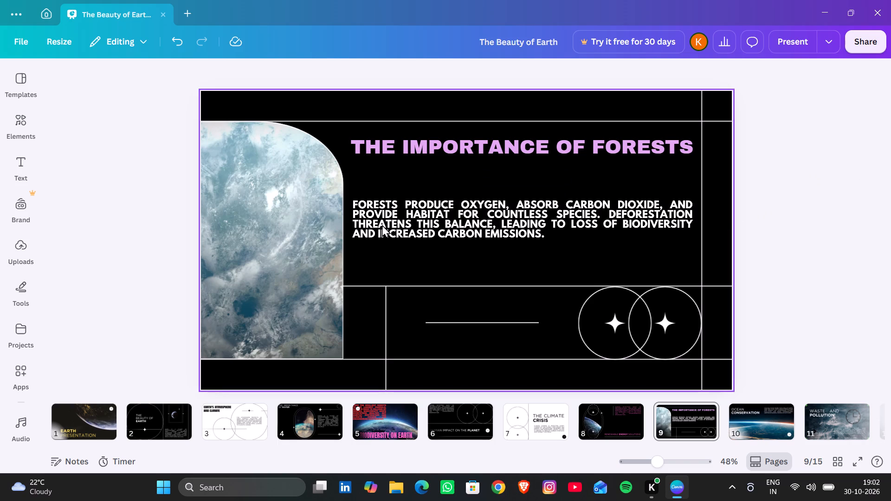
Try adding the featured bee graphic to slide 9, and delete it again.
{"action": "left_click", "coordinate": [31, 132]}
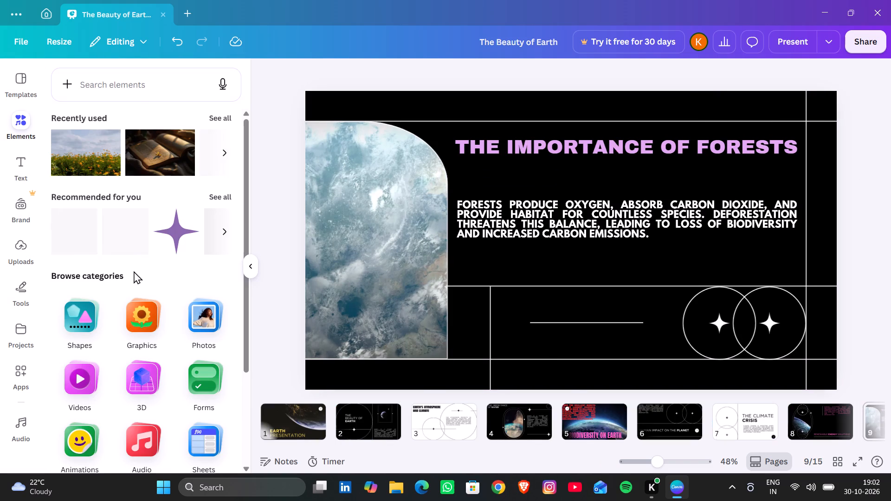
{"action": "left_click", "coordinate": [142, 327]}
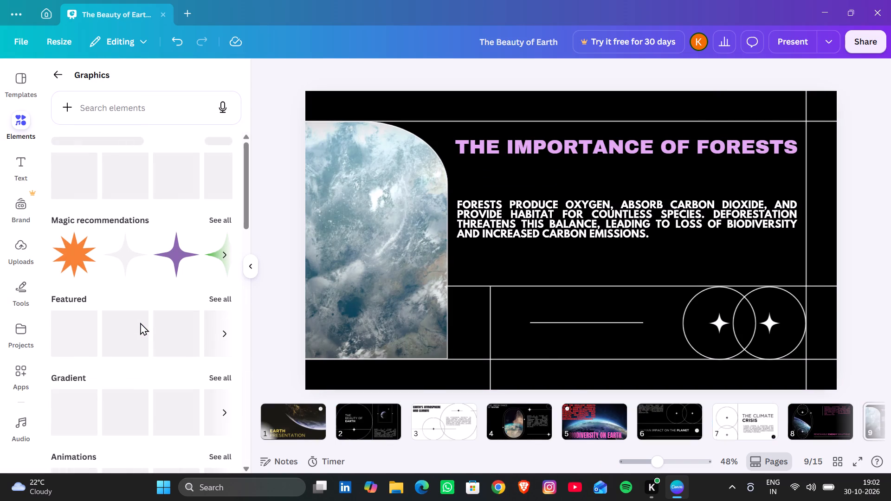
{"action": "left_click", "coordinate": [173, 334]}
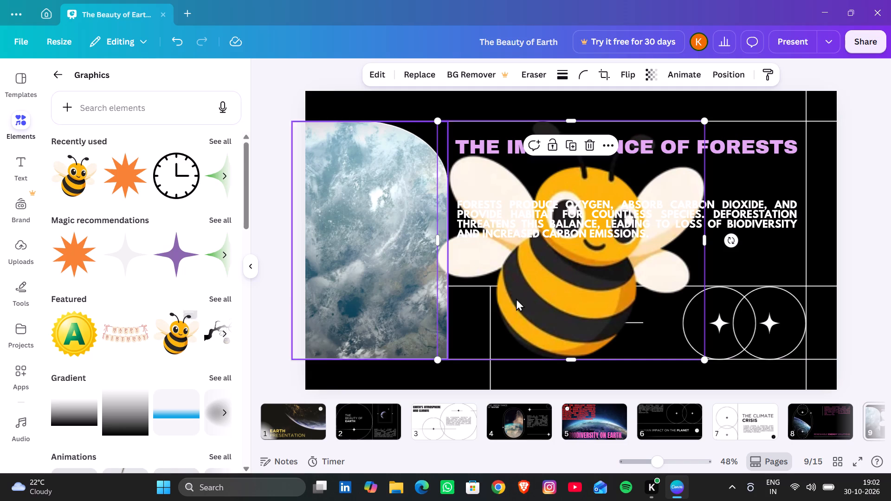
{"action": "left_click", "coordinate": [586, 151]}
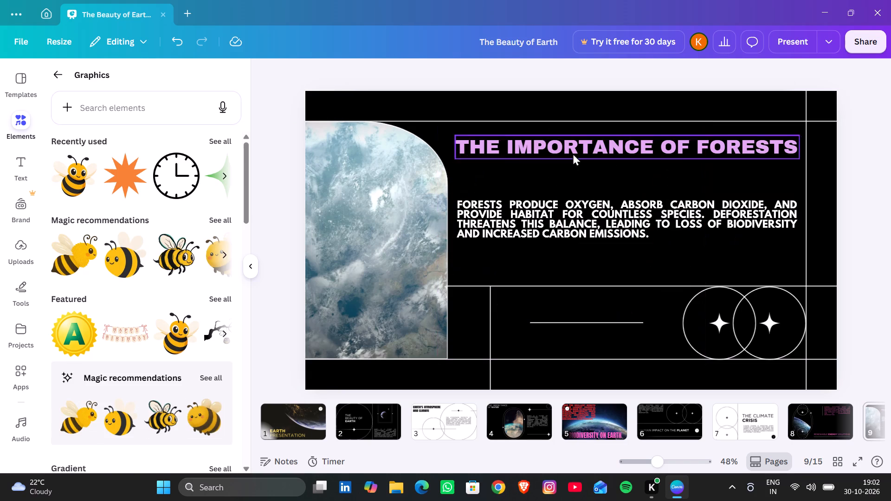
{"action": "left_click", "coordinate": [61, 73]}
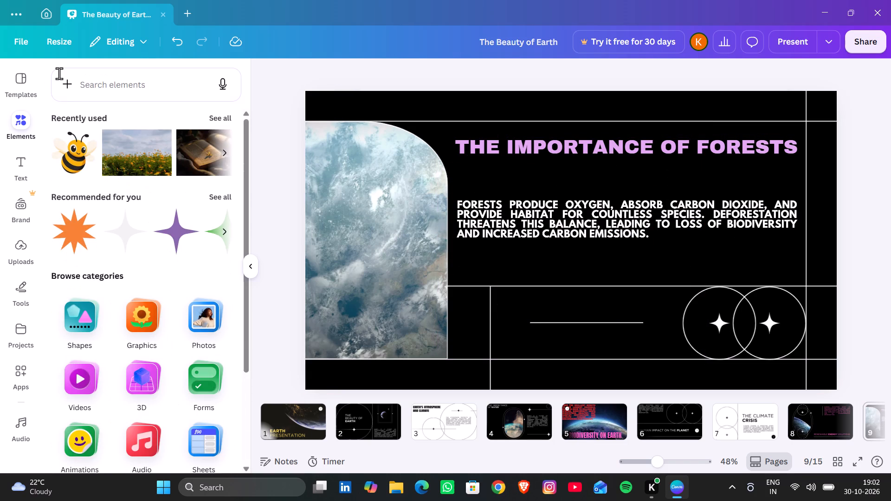
Insert the 3D rocket from the Work & Lifestyle elements onto slide 9.
{"action": "scroll", "coordinate": [32, 186], "scroll_direction": "down", "scroll_amount": 3}
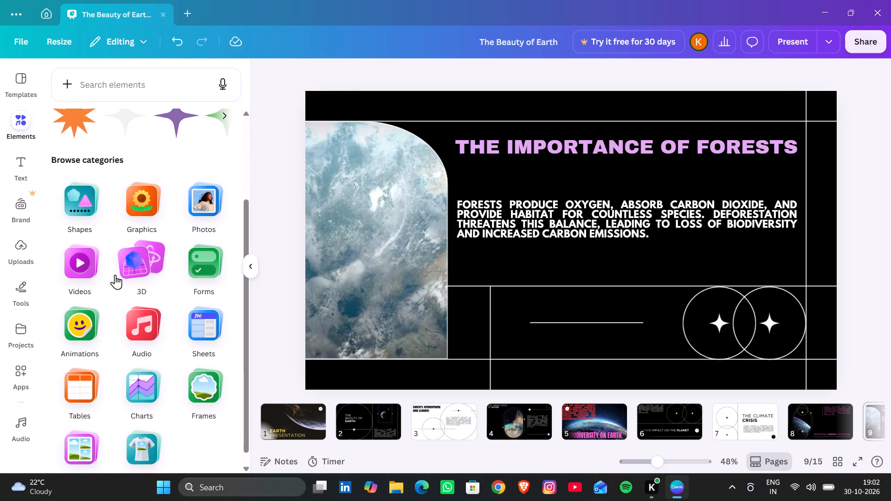
{"action": "left_click", "coordinate": [148, 257]}
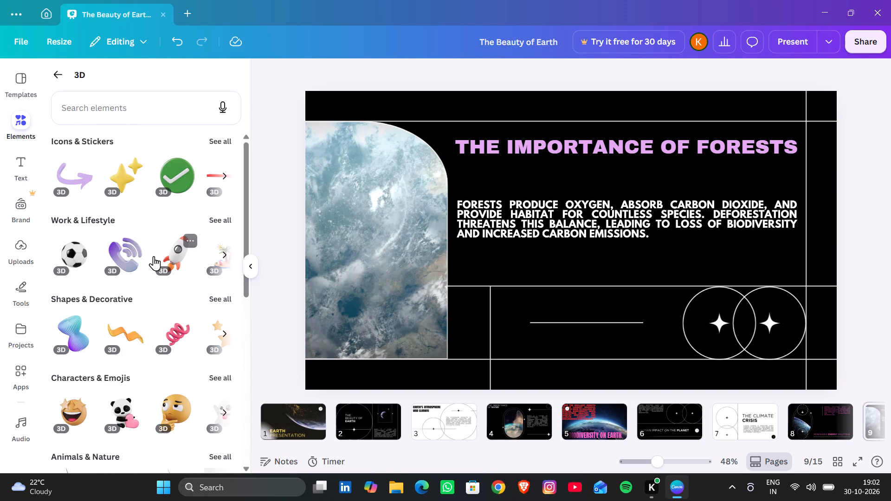
{"action": "scroll", "coordinate": [131, 261], "scroll_direction": "down", "scroll_amount": 3}
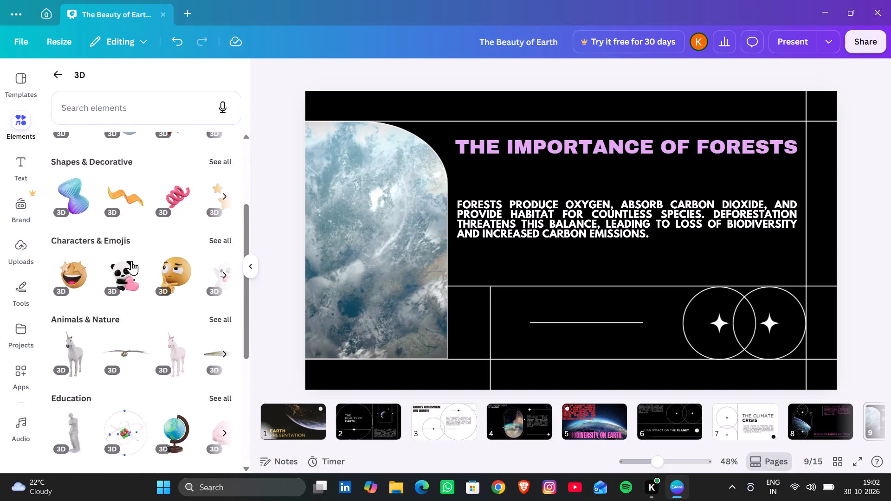
{"action": "scroll", "coordinate": [131, 261], "scroll_direction": "up", "scroll_amount": 2}
{"action": "left_click", "coordinate": [172, 196]}
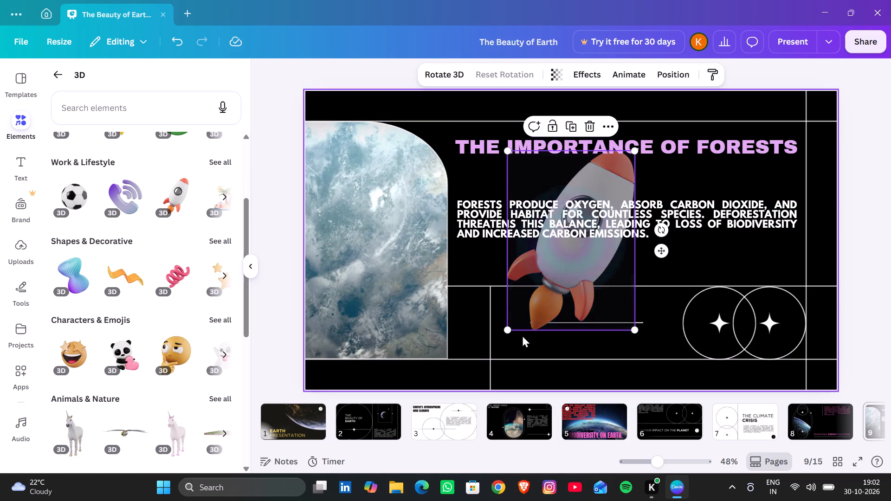
{"action": "left_click_drag", "start_coordinate": [511, 328], "coordinate": [541, 278]}
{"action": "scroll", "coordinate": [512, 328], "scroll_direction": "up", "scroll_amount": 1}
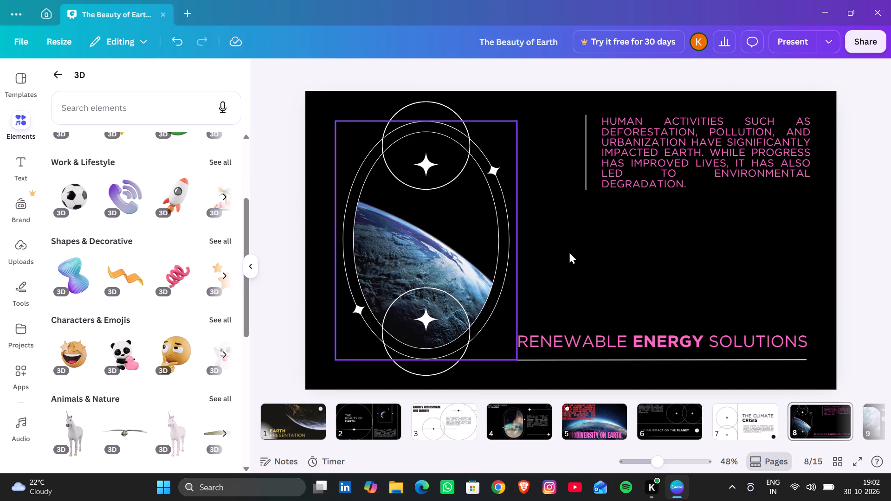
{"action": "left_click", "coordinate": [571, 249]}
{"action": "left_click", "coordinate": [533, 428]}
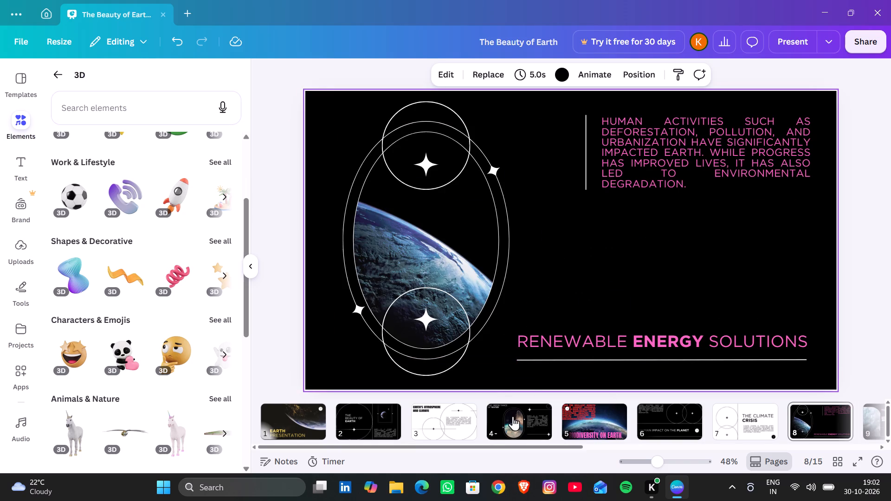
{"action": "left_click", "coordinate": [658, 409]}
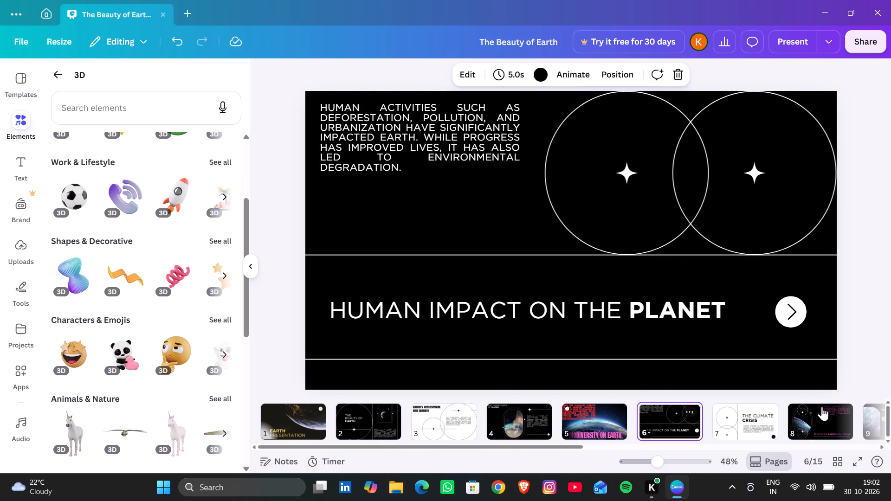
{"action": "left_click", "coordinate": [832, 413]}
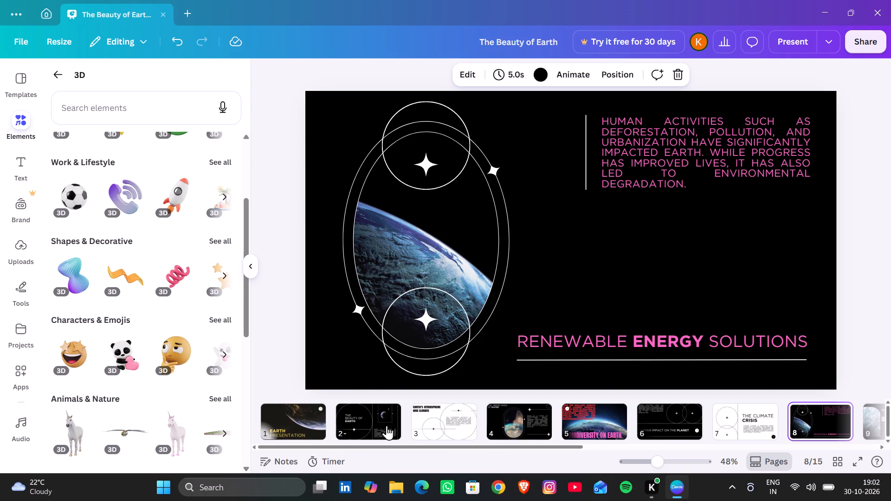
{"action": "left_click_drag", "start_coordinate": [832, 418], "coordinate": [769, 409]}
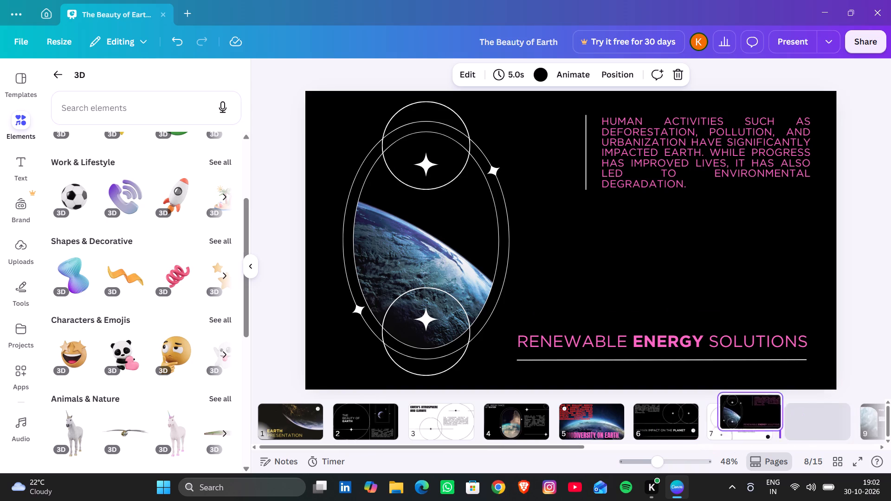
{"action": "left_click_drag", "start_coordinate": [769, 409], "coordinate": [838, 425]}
Shrink the rocket on slide 9 and place it in the narrow cell between the Earth image and the short vertical line.
{"action": "left_click", "coordinate": [798, 417]}
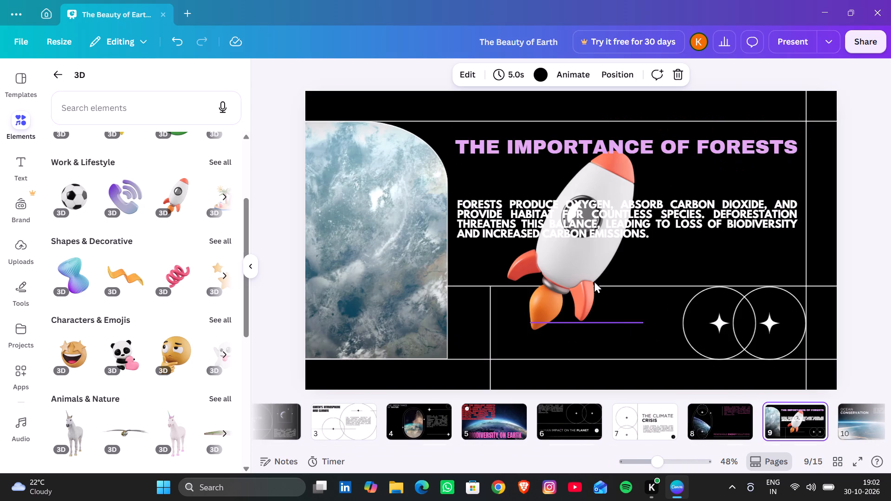
{"action": "left_click", "coordinate": [594, 279]}
{"action": "left_click_drag", "start_coordinate": [506, 329], "coordinate": [516, 316]}
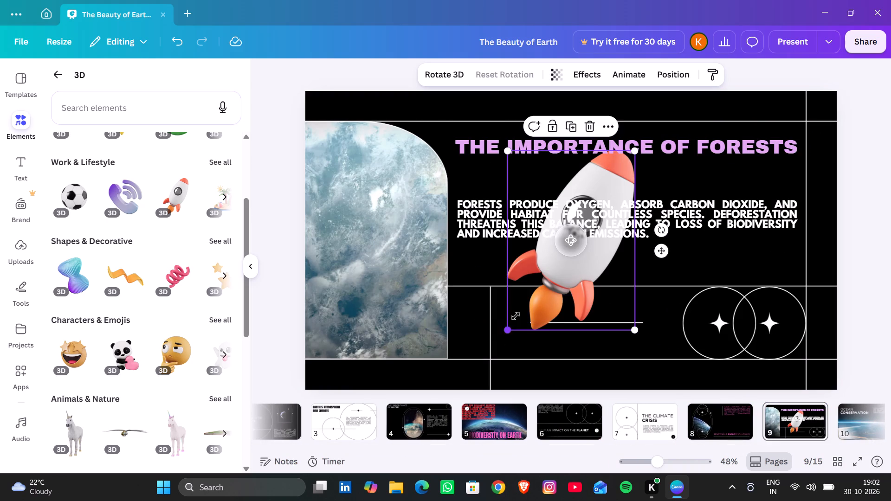
{"action": "left_click_drag", "start_coordinate": [516, 316], "coordinate": [608, 199]}
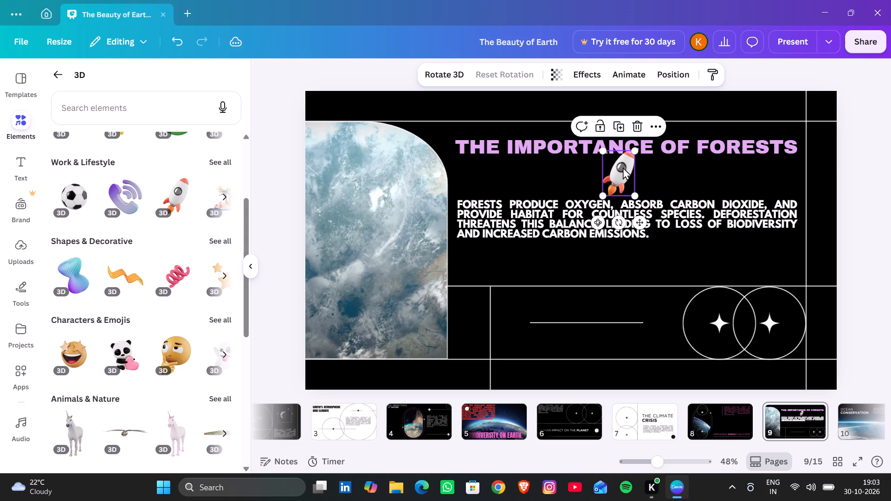
{"action": "left_click_drag", "start_coordinate": [625, 163], "coordinate": [482, 316]}
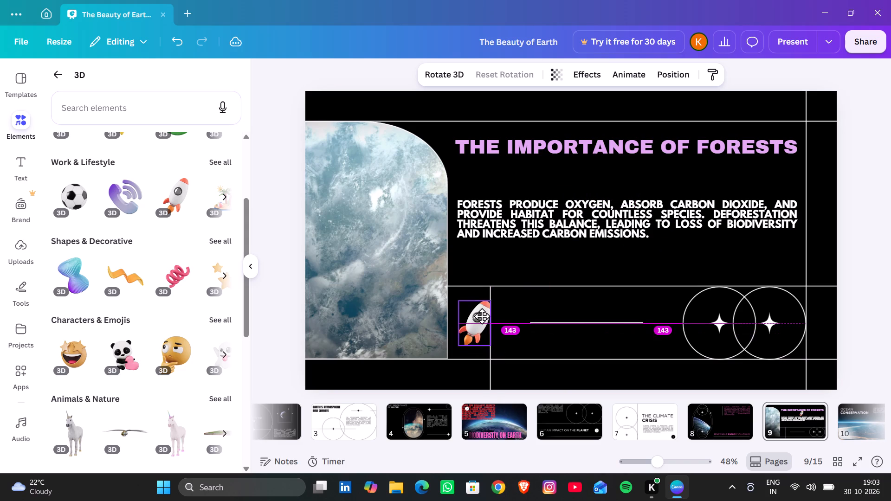
{"action": "left_click_drag", "start_coordinate": [482, 316], "coordinate": [474, 315]}
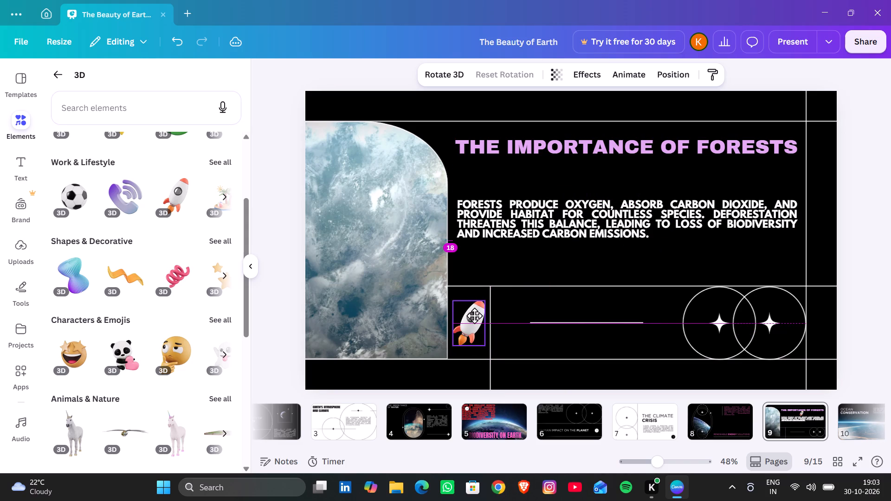
{"action": "left_click_drag", "start_coordinate": [474, 315], "coordinate": [473, 315]}
{"action": "left_click", "coordinate": [573, 384]}
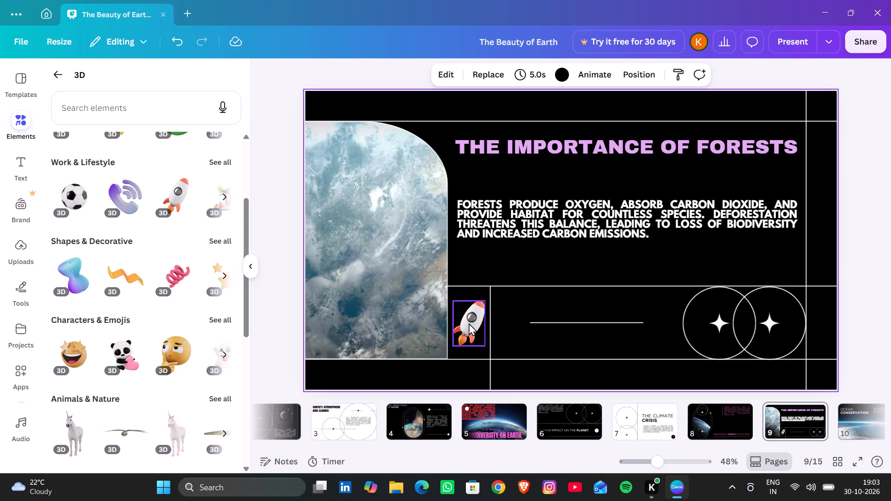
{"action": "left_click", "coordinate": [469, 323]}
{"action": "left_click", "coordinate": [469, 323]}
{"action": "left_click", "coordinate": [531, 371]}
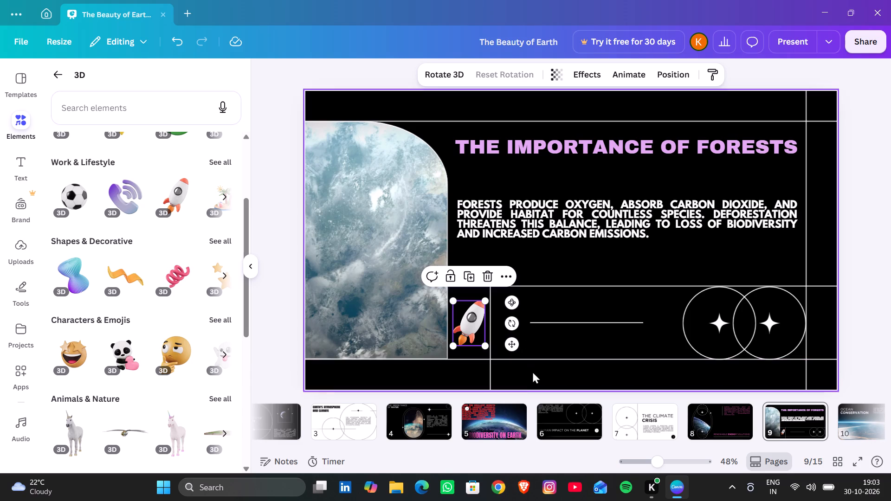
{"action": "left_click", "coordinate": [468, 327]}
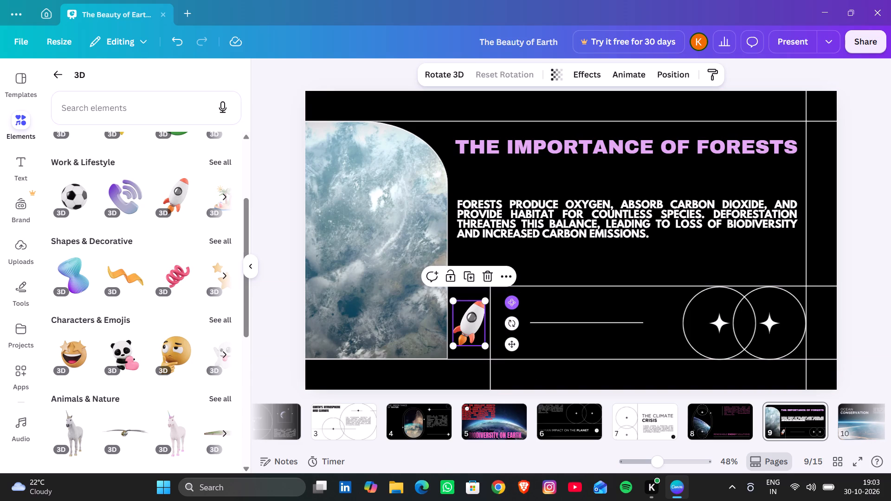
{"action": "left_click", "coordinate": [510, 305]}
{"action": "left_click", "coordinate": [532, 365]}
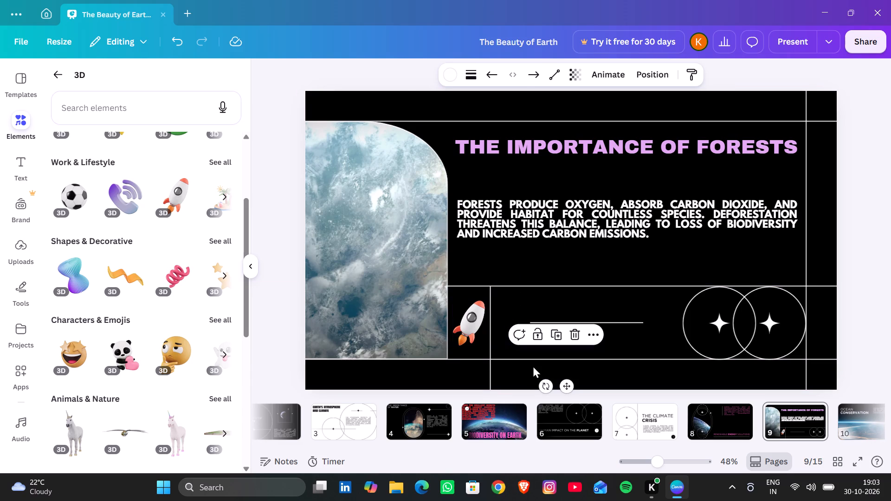
Place a small copy of the 3D atom from the Education elements where the two star circles overlap.
{"action": "scroll", "coordinate": [202, 252], "scroll_direction": "down", "scroll_amount": 5}
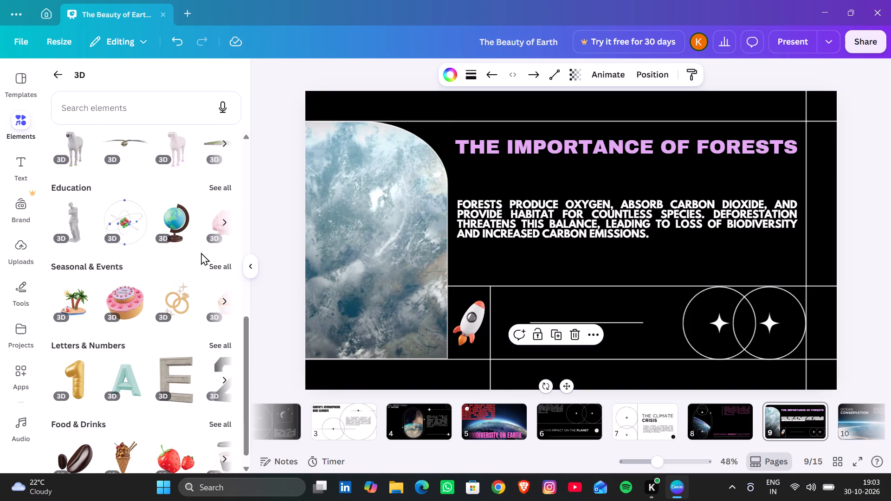
{"action": "left_click", "coordinate": [137, 226]}
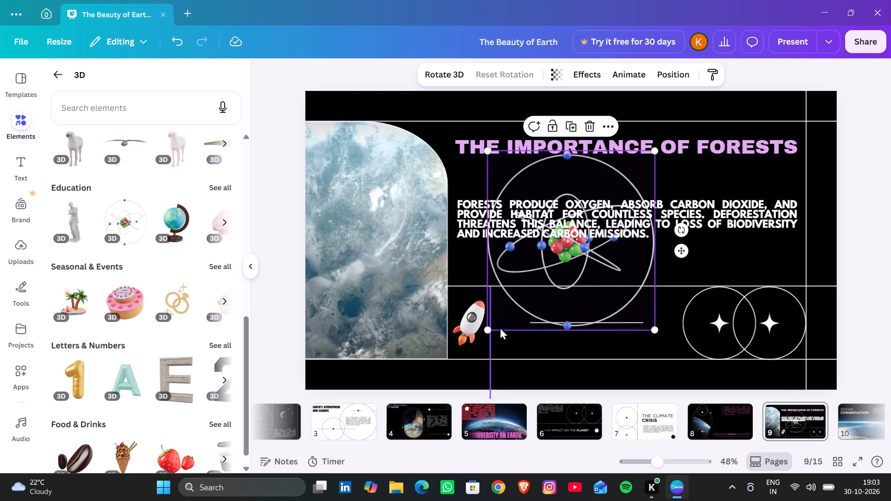
{"action": "left_click_drag", "start_coordinate": [490, 329], "coordinate": [599, 241]}
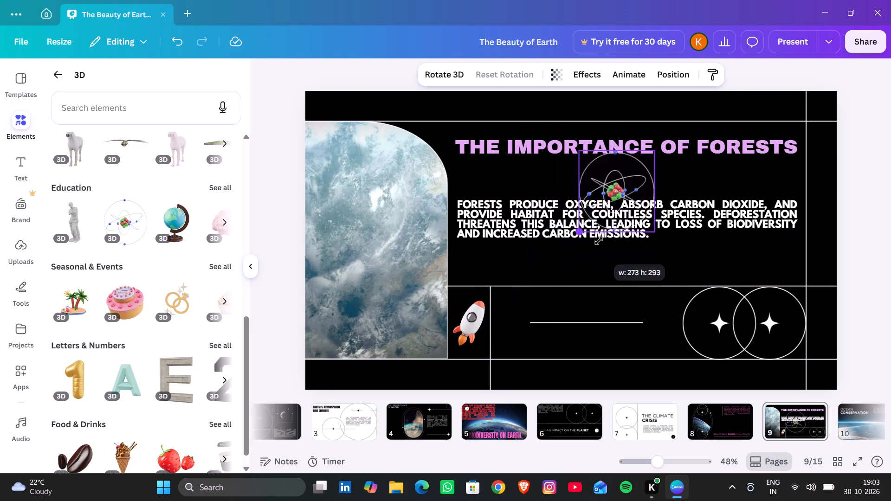
{"action": "left_click_drag", "start_coordinate": [599, 241], "coordinate": [631, 210]}
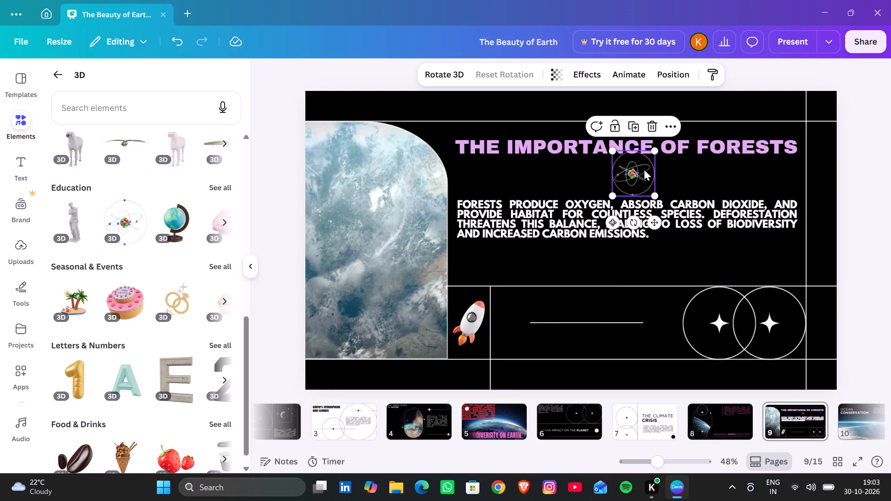
{"action": "left_click_drag", "start_coordinate": [644, 168], "coordinate": [762, 321]}
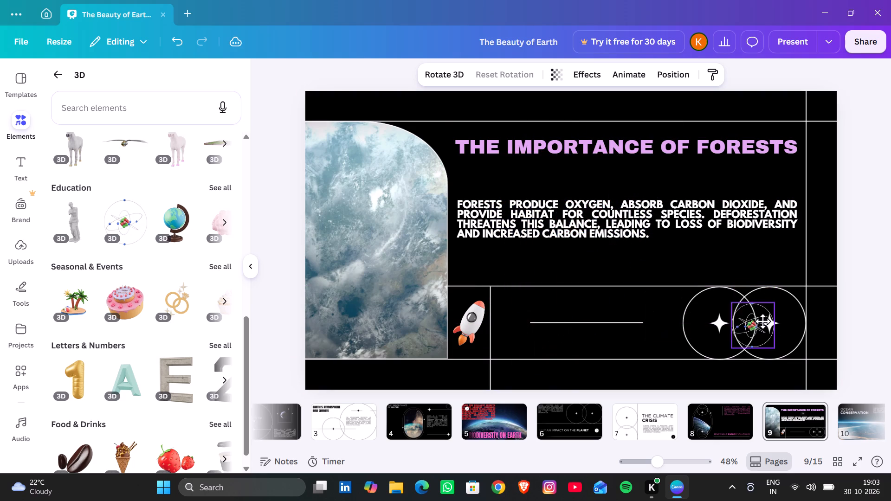
{"action": "left_click_drag", "start_coordinate": [762, 321], "coordinate": [761, 319]}
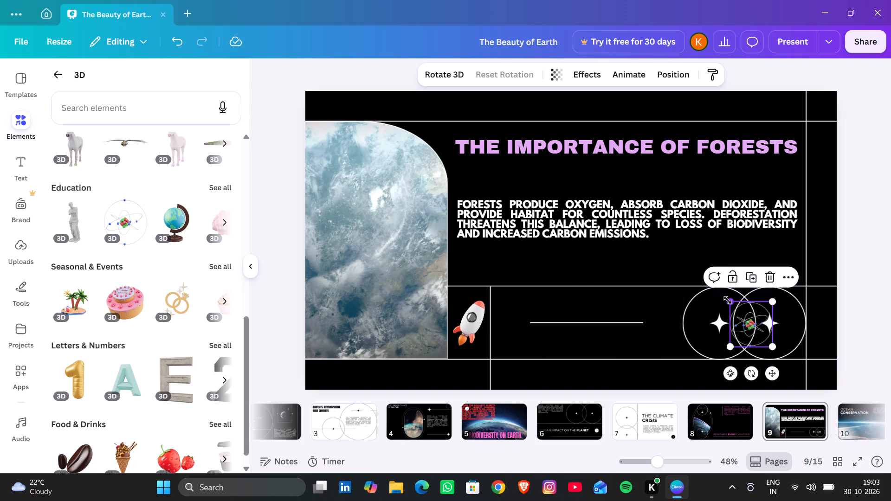
Shrink the 3D atom on slide 9 and fit it into the small cell in the slide's lower-right corner.
{"action": "left_click_drag", "start_coordinate": [730, 300], "coordinate": [598, 242]}
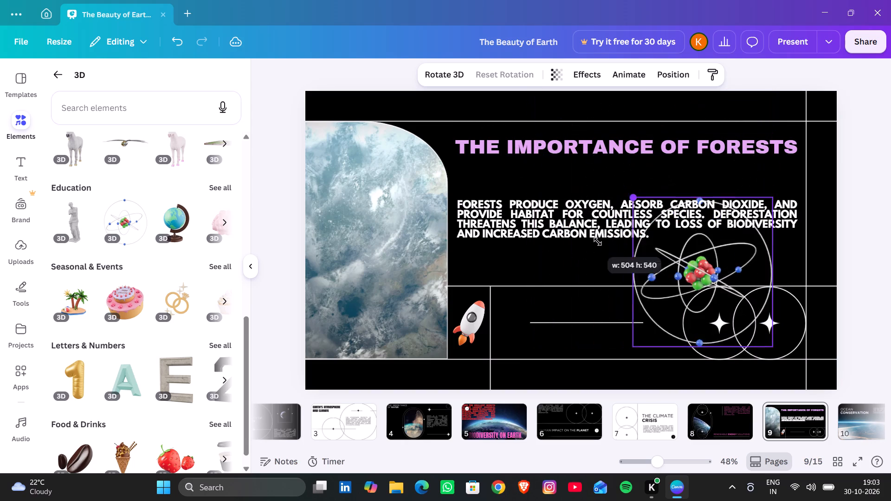
{"action": "left_click_drag", "start_coordinate": [598, 242], "coordinate": [750, 321]}
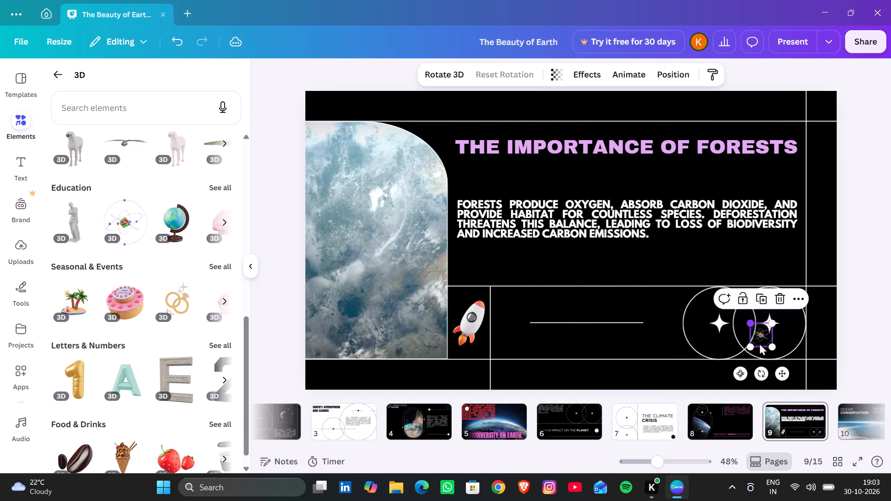
{"action": "left_click_drag", "start_coordinate": [757, 340], "coordinate": [820, 377]}
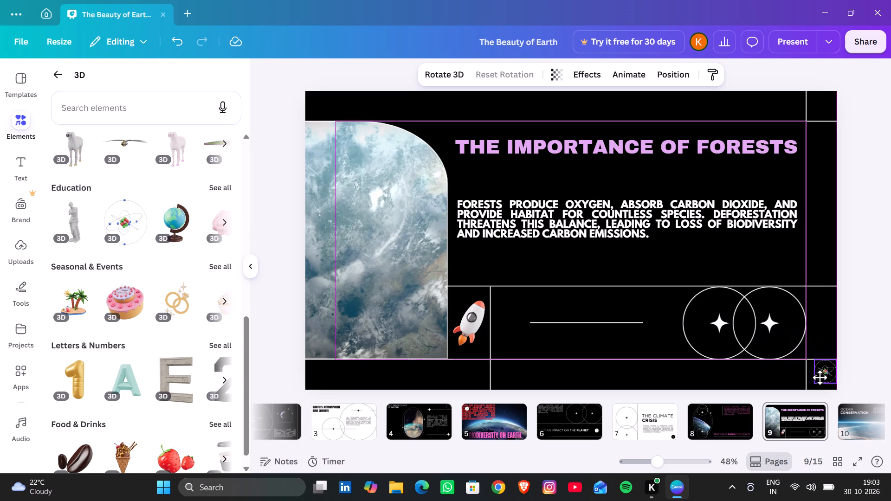
{"action": "left_click_drag", "start_coordinate": [820, 377], "coordinate": [817, 378]}
{"action": "left_click_drag", "start_coordinate": [831, 382], "coordinate": [835, 382]}
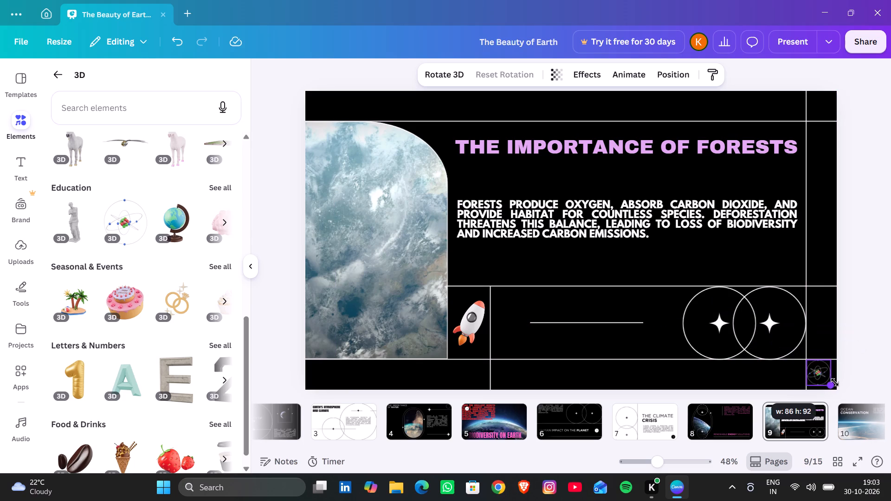
{"action": "left_click_drag", "start_coordinate": [835, 382], "coordinate": [837, 385]}
{"action": "left_click", "coordinate": [868, 350]}
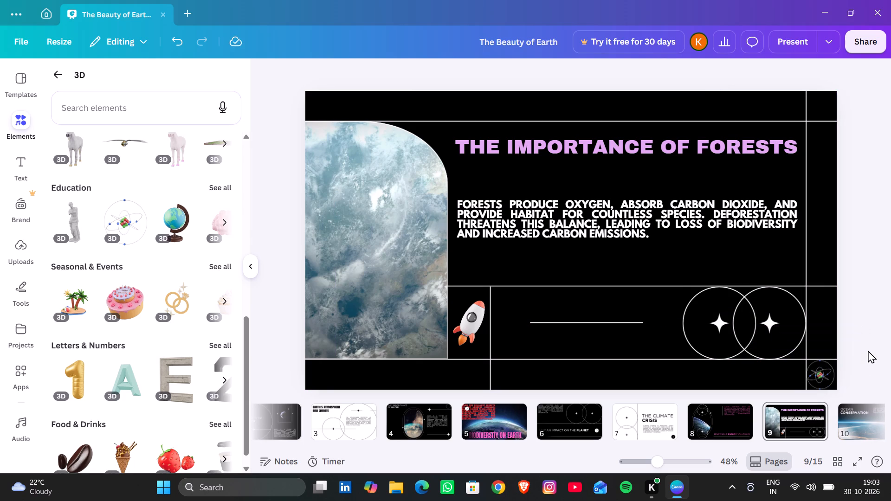
Insert the purple and white telescope from the recommended animations onto slide 4.
{"action": "scroll", "coordinate": [91, 285], "scroll_direction": "down", "scroll_amount": 4}
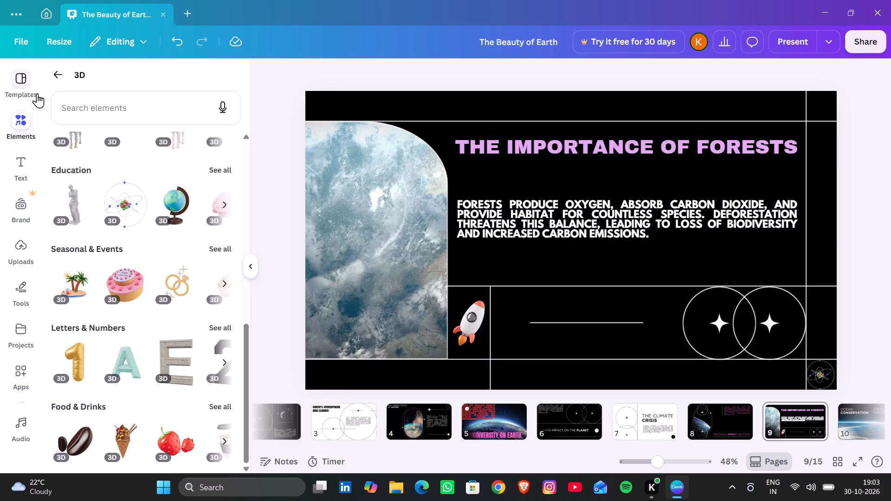
{"action": "scroll", "coordinate": [37, 93], "scroll_direction": "down", "scroll_amount": 4}
{"action": "scroll", "coordinate": [17, 220], "scroll_direction": "down", "scroll_amount": 1}
{"action": "left_click", "coordinate": [61, 67]}
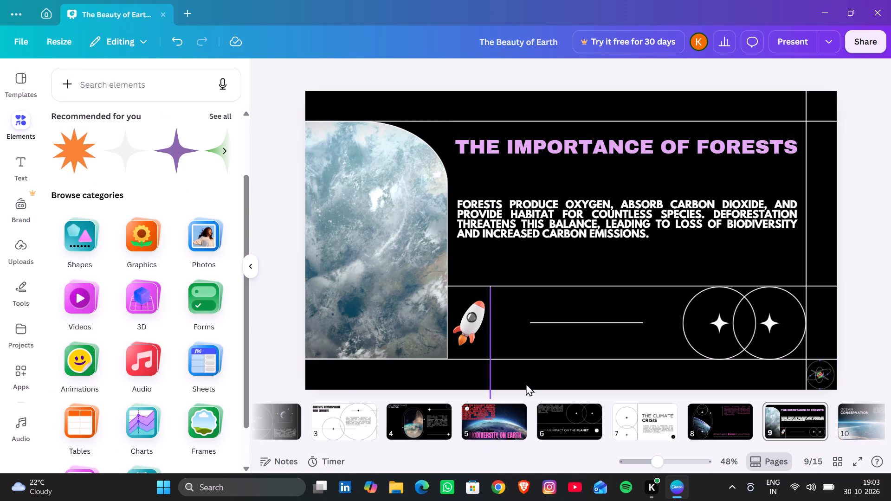
{"action": "left_click", "coordinate": [445, 422]}
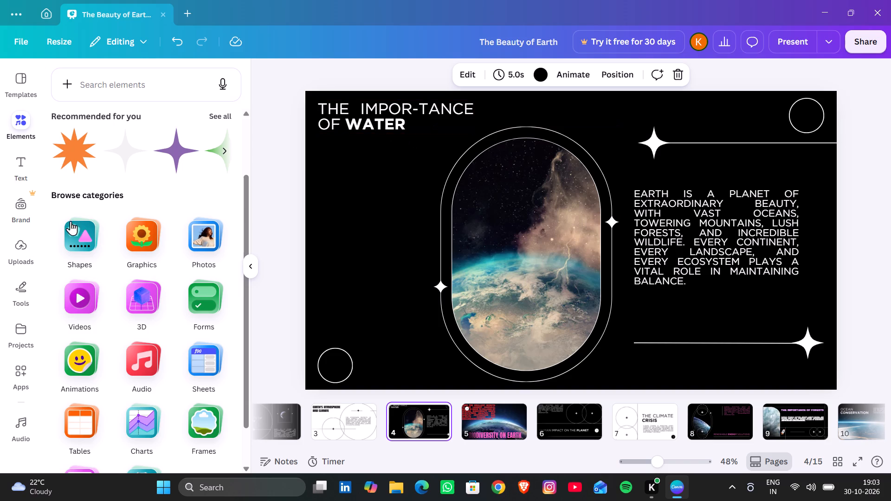
{"action": "scroll", "coordinate": [56, 247], "scroll_direction": "down", "scroll_amount": 6}
{"action": "scroll", "coordinate": [61, 253], "scroll_direction": "up", "scroll_amount": 2}
{"action": "scroll", "coordinate": [61, 253], "scroll_direction": "down", "scroll_amount": 3}
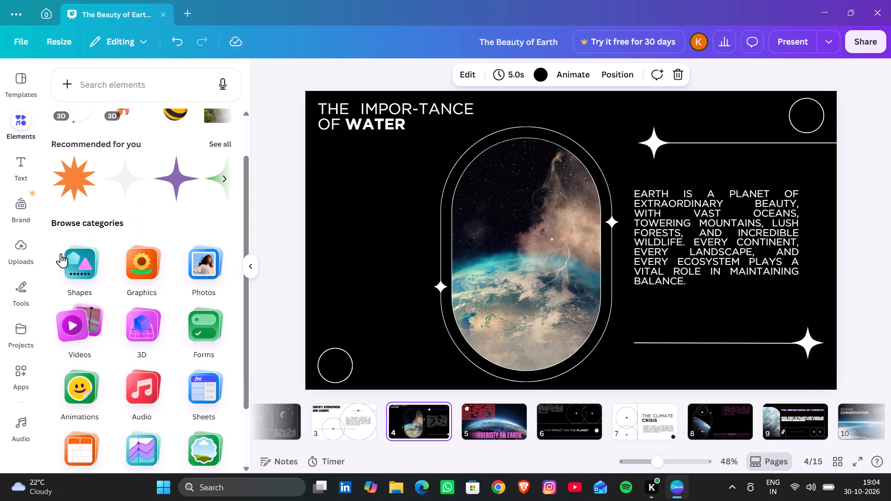
{"action": "scroll", "coordinate": [61, 253], "scroll_direction": "down", "scroll_amount": 1}
{"action": "left_click", "coordinate": [90, 315]}
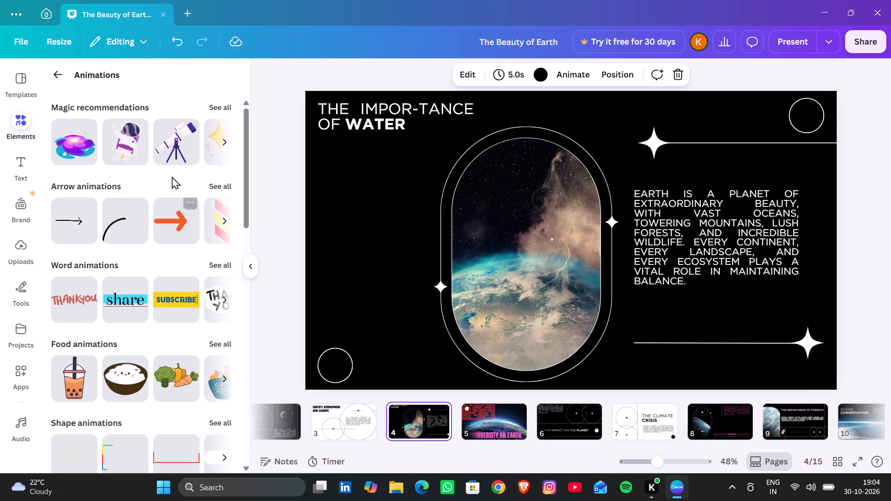
{"action": "left_click", "coordinate": [177, 157]}
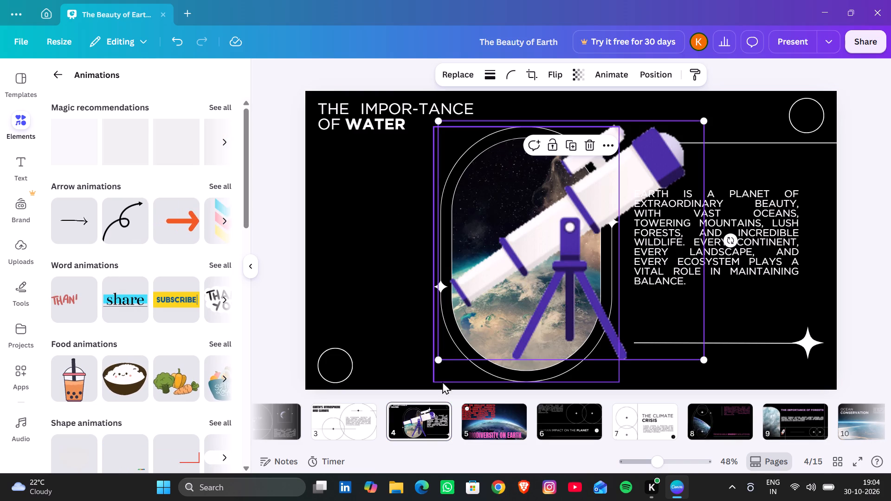
Shrink the telescope and place it inside the small circle in slide 4's lower-left corner.
{"action": "left_click_drag", "start_coordinate": [440, 360], "coordinate": [681, 170]}
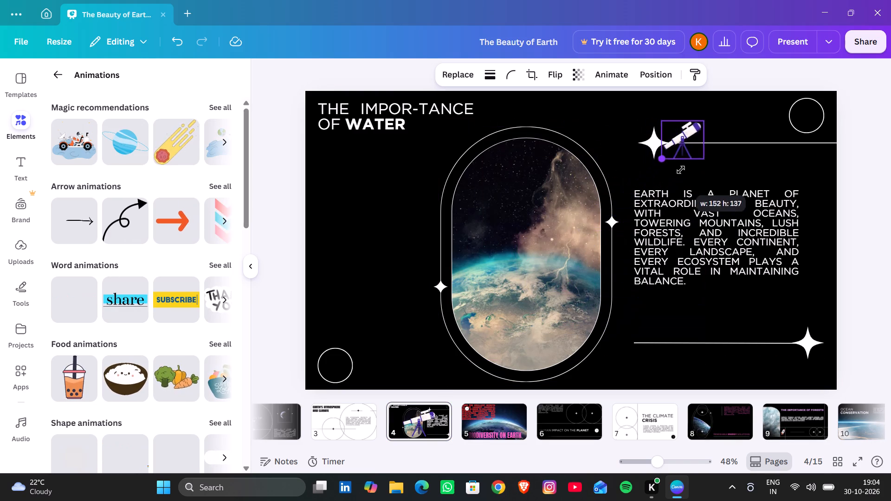
{"action": "left_click_drag", "start_coordinate": [681, 170], "coordinate": [691, 160]}
{"action": "left_click_drag", "start_coordinate": [695, 129], "coordinate": [675, 131]}
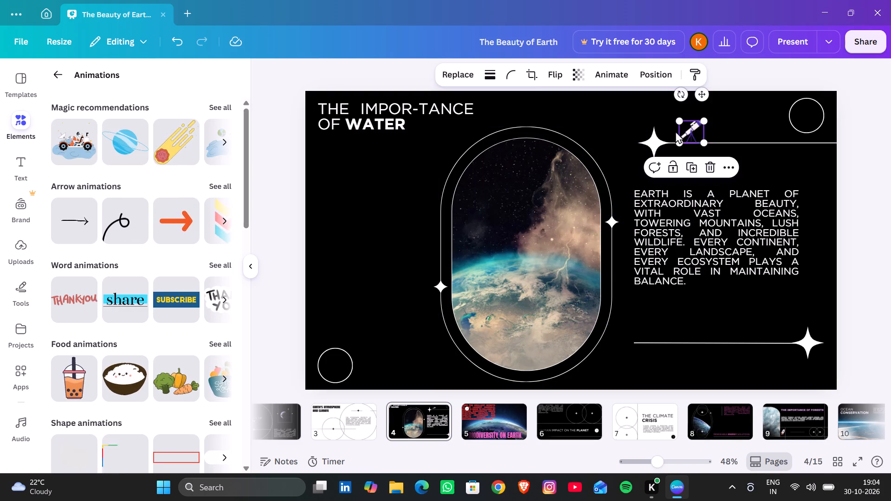
{"action": "left_click_drag", "start_coordinate": [675, 131], "coordinate": [338, 365]}
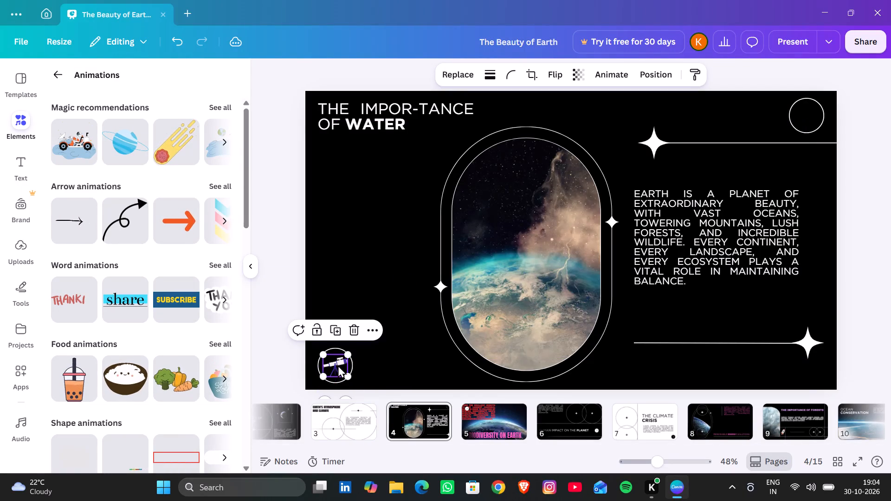
{"action": "left_click", "coordinate": [415, 323]}
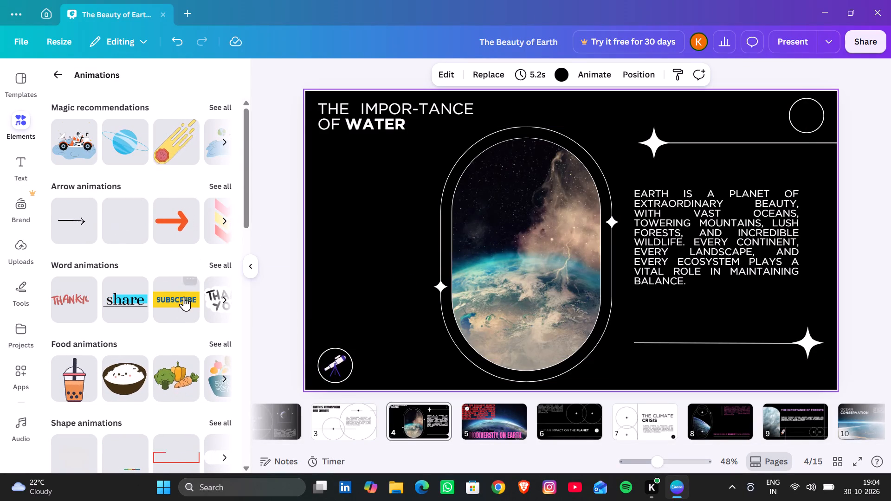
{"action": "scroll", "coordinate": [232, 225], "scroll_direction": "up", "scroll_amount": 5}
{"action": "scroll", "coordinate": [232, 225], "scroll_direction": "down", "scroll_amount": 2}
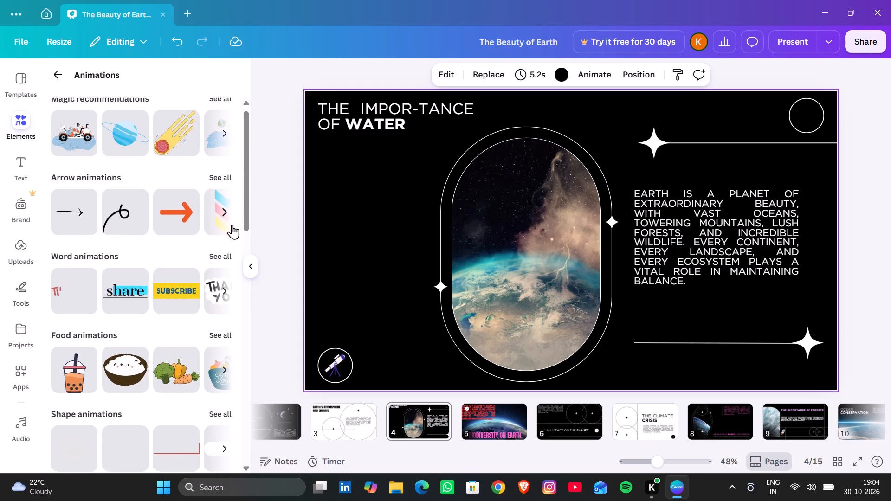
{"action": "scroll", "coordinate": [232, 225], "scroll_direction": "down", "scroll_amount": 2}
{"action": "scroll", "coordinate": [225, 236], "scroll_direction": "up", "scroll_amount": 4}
Duplicate the small telescope and place the copy inside the circle in slide 4's upper-right corner.
{"action": "left_click", "coordinate": [334, 358]}
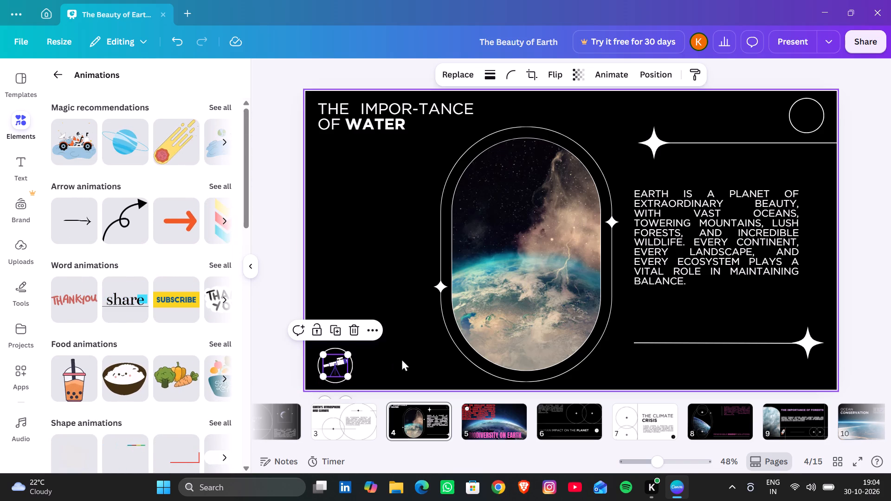
{"action": "key", "text": "ctrl+c"}
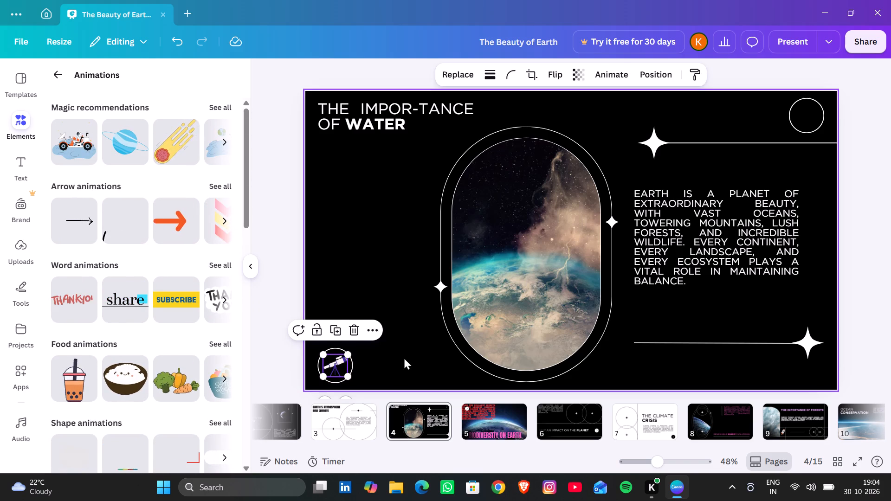
{"action": "key", "text": "ctrl+v"}
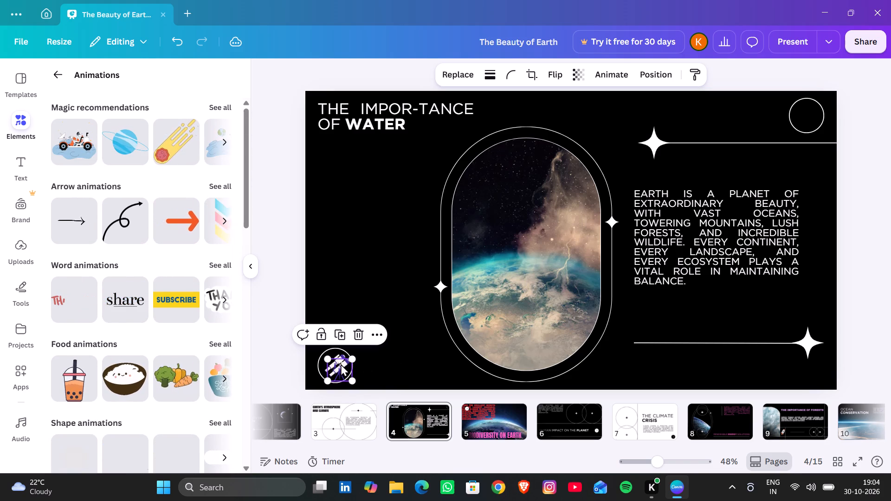
{"action": "left_click_drag", "start_coordinate": [341, 364], "coordinate": [826, 122]}
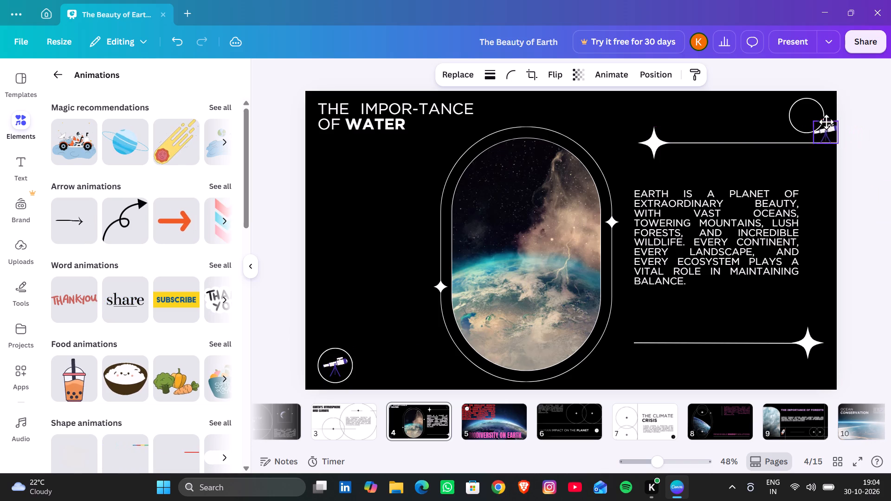
{"action": "left_click_drag", "start_coordinate": [826, 122], "coordinate": [808, 111]}
{"action": "left_click", "coordinate": [879, 144]}
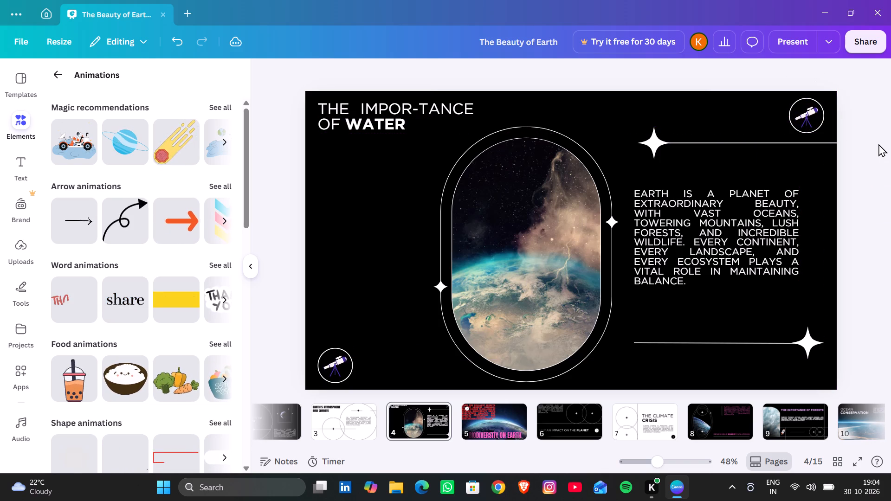
Change the text colour of the body paragraph on slide 4 to pink.
{"action": "left_click", "coordinate": [713, 233]}
{"action": "left_click", "coordinate": [458, 77]}
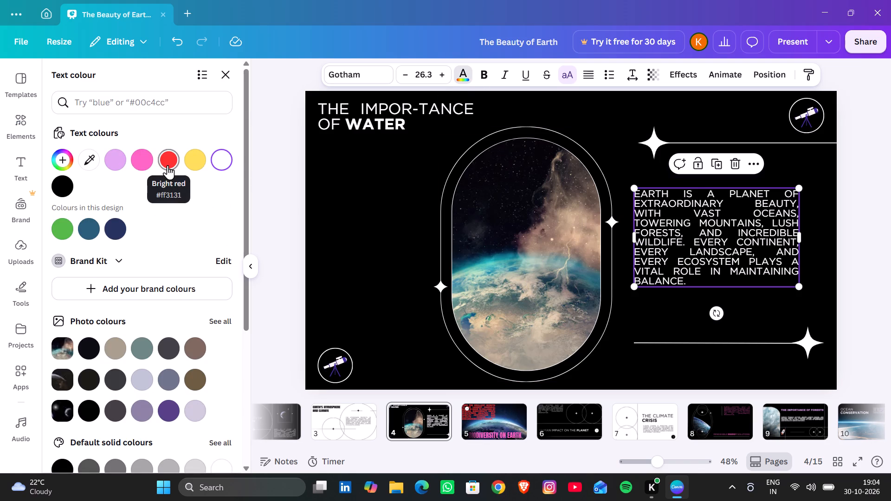
{"action": "left_click", "coordinate": [193, 162]}
{"action": "left_click", "coordinate": [124, 158]}
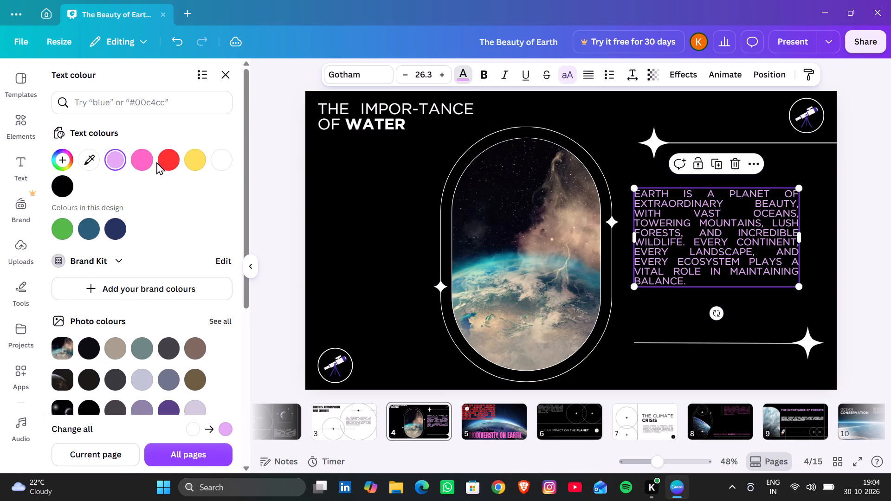
{"action": "left_click", "coordinate": [157, 162]}
{"action": "left_click", "coordinate": [149, 159]}
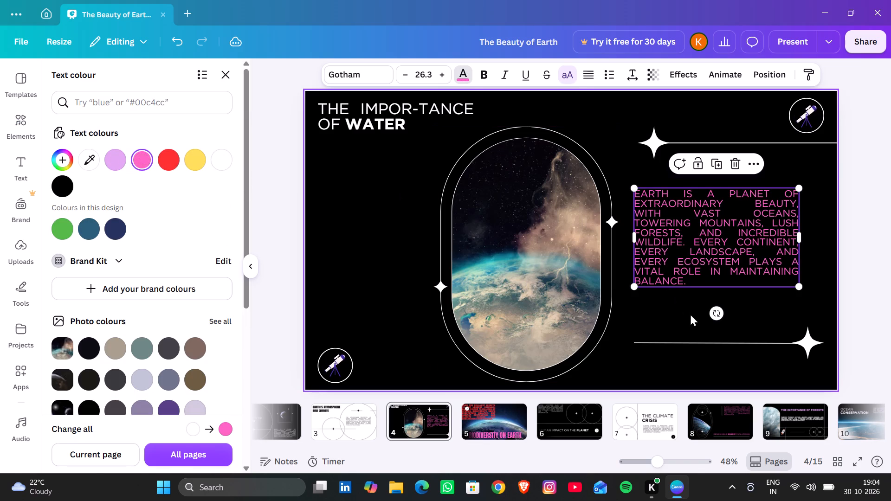
{"action": "left_click", "coordinate": [690, 314]}
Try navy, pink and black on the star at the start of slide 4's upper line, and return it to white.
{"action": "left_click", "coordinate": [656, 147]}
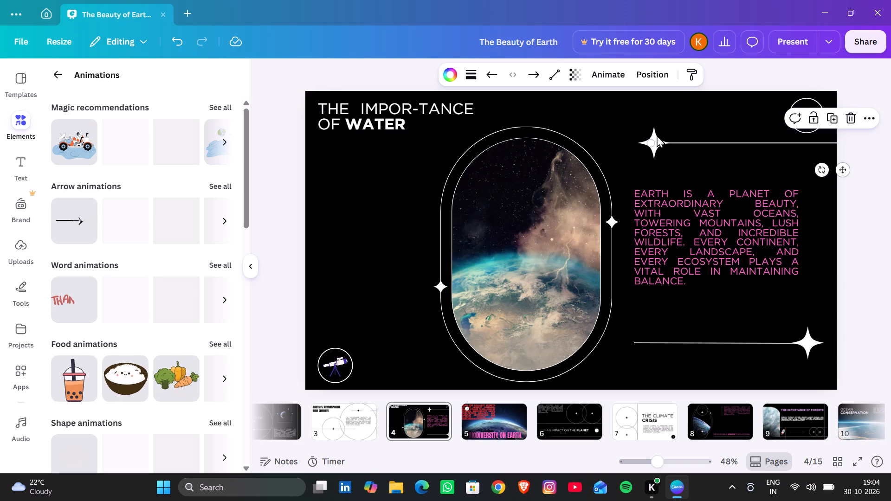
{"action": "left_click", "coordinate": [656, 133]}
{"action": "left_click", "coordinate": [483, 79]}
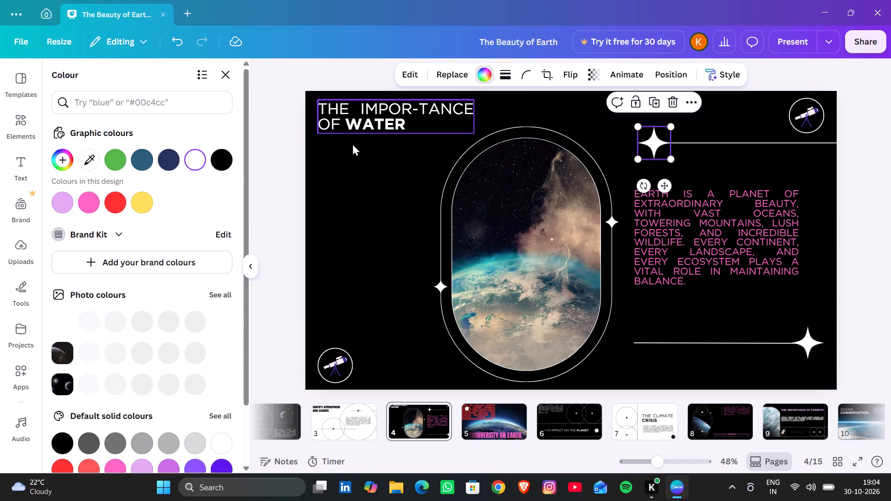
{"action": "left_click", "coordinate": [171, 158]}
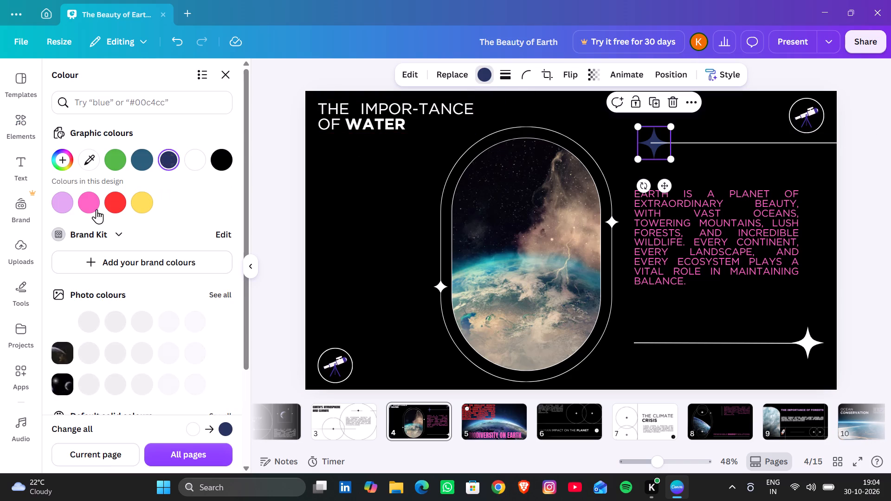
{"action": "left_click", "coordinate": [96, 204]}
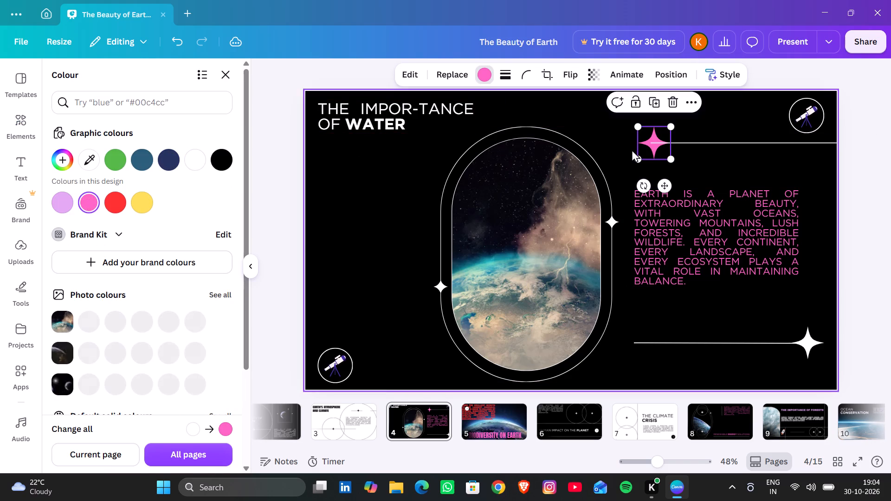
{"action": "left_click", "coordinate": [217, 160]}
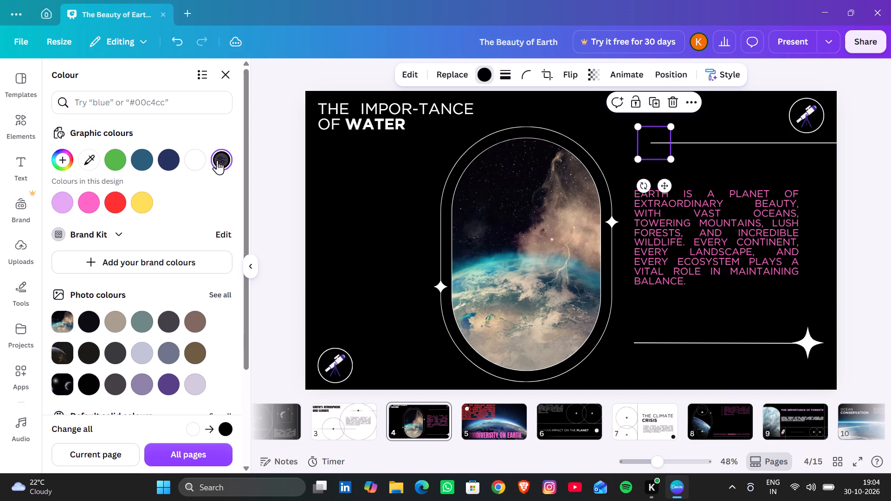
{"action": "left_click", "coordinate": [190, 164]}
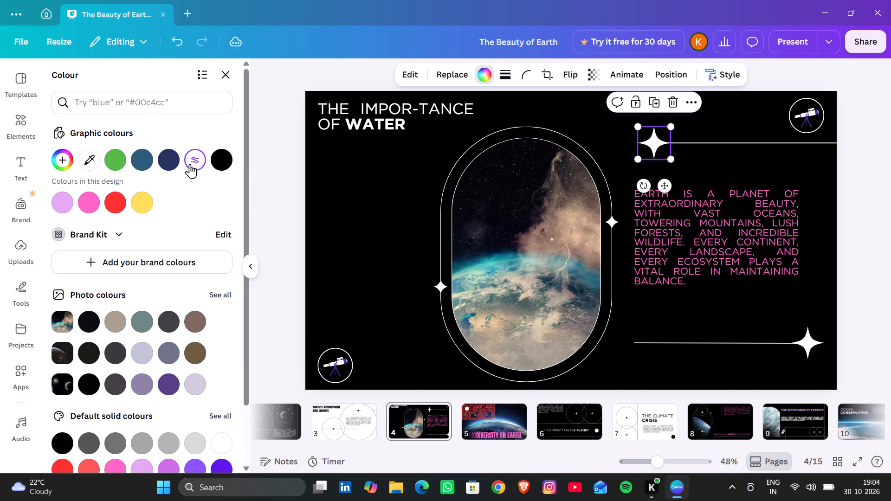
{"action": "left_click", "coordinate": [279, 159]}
Change the text colour of the "The Impor-tance of Water" title on slide 4 to light blue.
{"action": "left_click", "coordinate": [361, 122]}
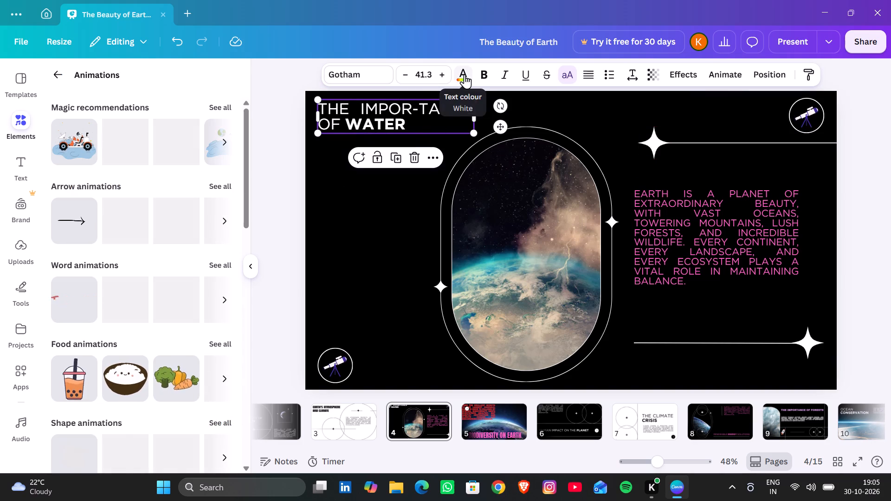
{"action": "left_click", "coordinate": [465, 74]}
{"action": "scroll", "coordinate": [126, 312], "scroll_direction": "down", "scroll_amount": 6}
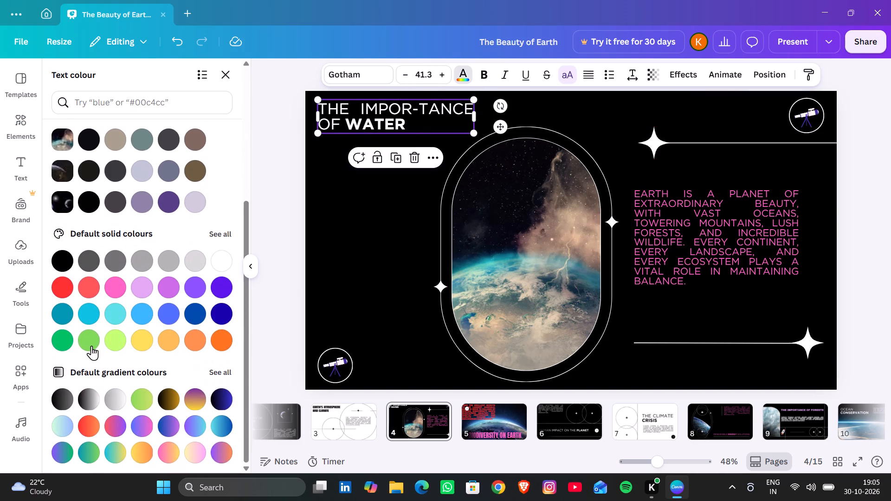
{"action": "left_click", "coordinate": [91, 346]}
{"action": "left_click", "coordinate": [148, 317]}
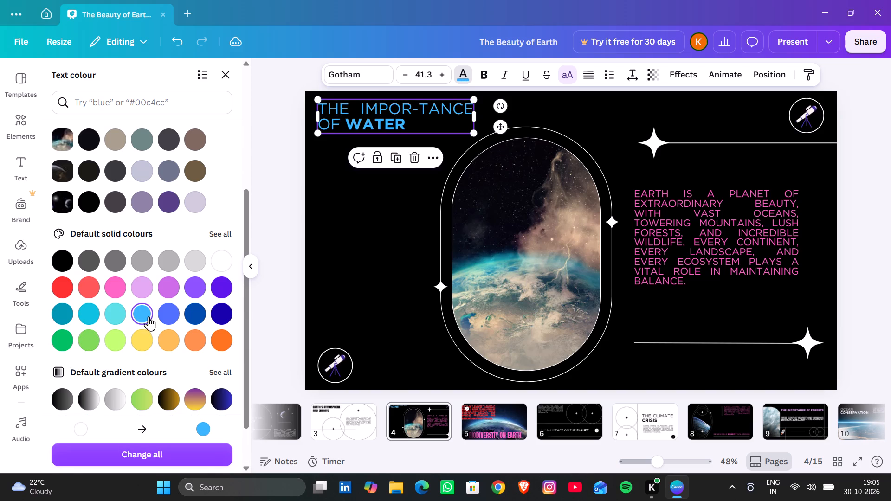
{"action": "left_click", "coordinate": [281, 285]}
Try turquoise, aqua and teal shades on slide 4's body paragraph, and settle on the title's light blue as its text colour.
{"action": "left_click", "coordinate": [696, 231]}
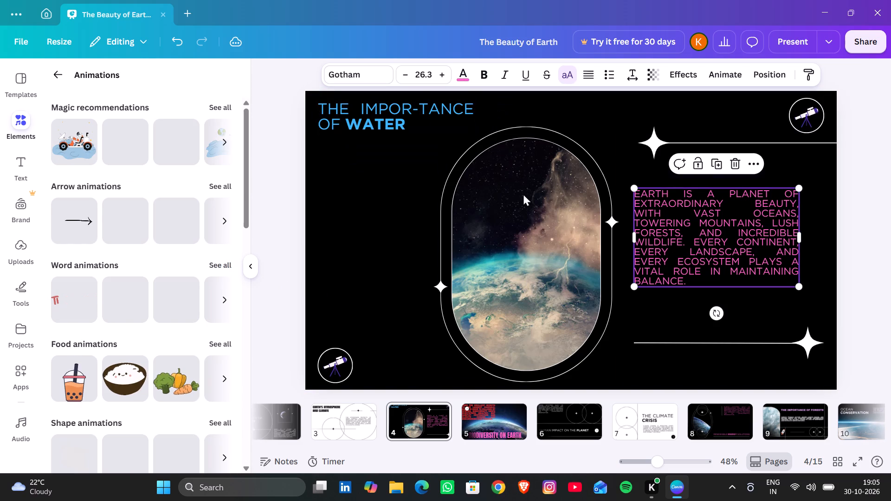
{"action": "left_click", "coordinate": [467, 74]}
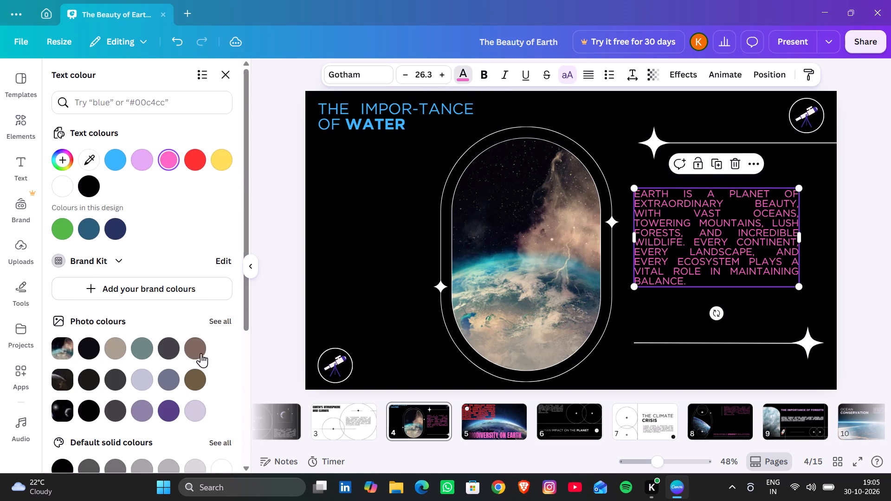
{"action": "scroll", "coordinate": [201, 353], "scroll_direction": "down", "scroll_amount": 4}
{"action": "left_click", "coordinate": [110, 313]}
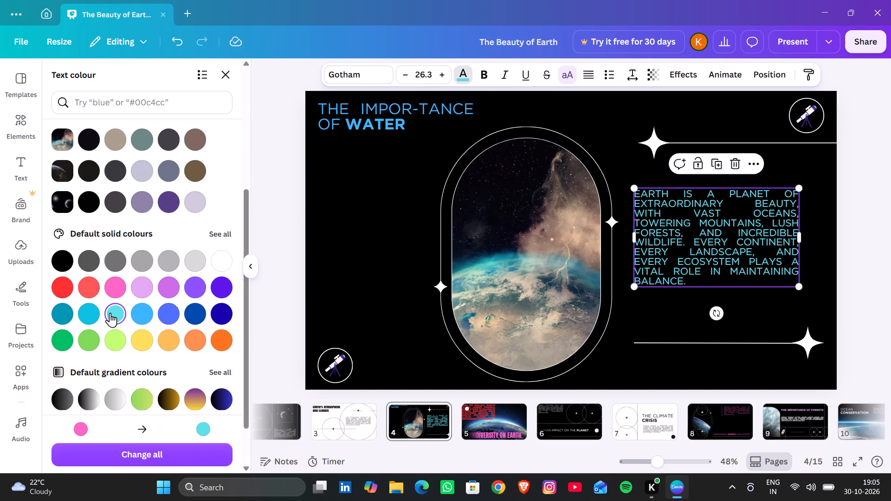
{"action": "left_click", "coordinate": [97, 311]}
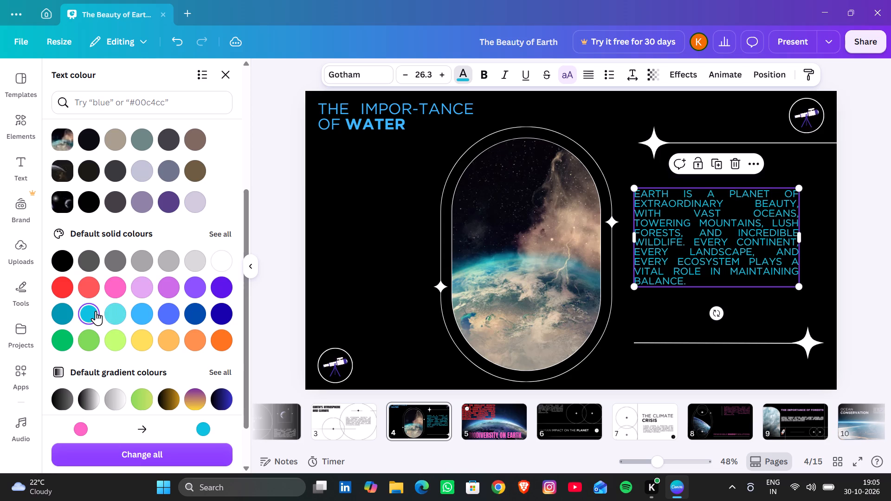
{"action": "left_click", "coordinate": [143, 314]}
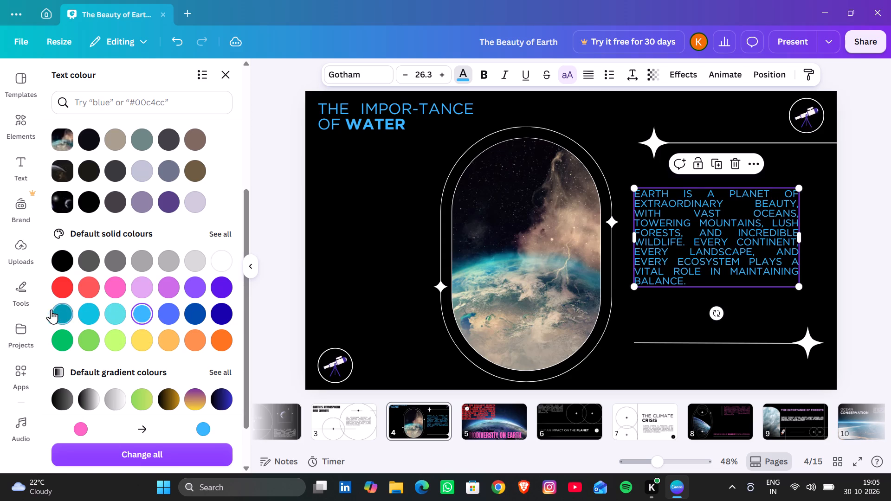
{"action": "left_click", "coordinate": [64, 312]}
{"action": "scroll", "coordinate": [166, 347], "scroll_direction": "up", "scroll_amount": 6}
{"action": "middle_click", "coordinate": [166, 347]}
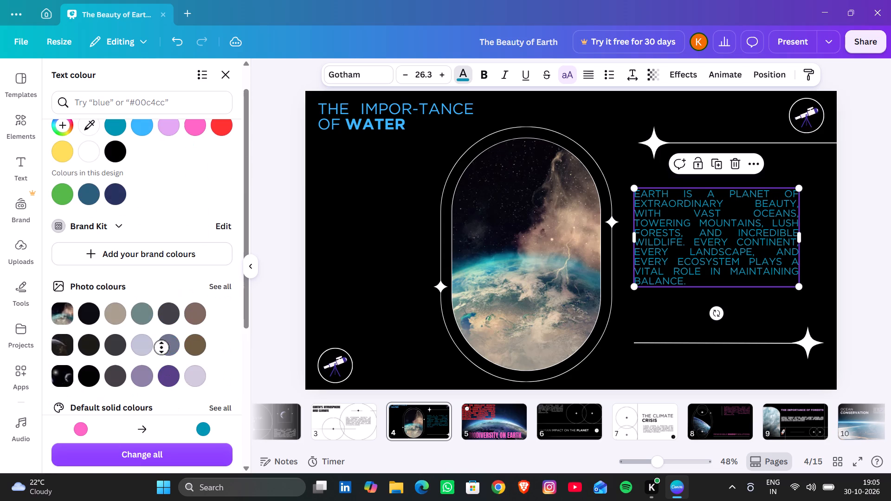
{"action": "scroll", "coordinate": [161, 347], "scroll_direction": "up", "scroll_amount": 5}
{"action": "left_click", "coordinate": [145, 161]}
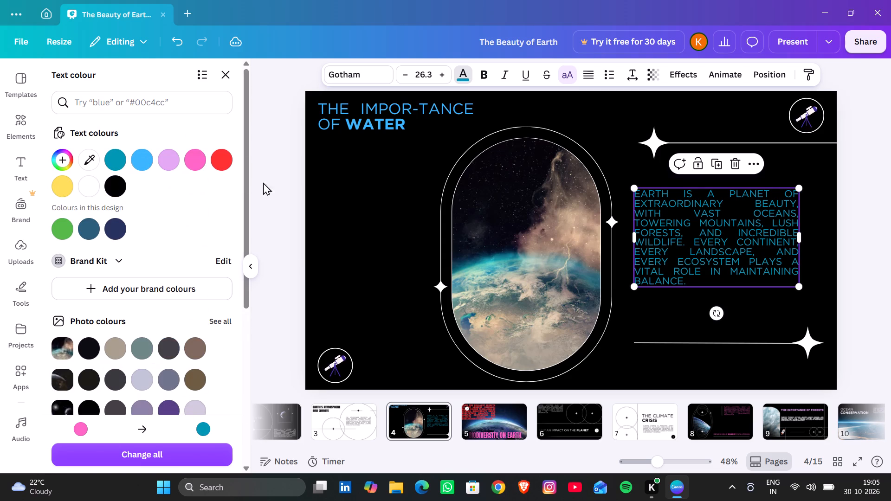
{"action": "left_click", "coordinate": [149, 161]}
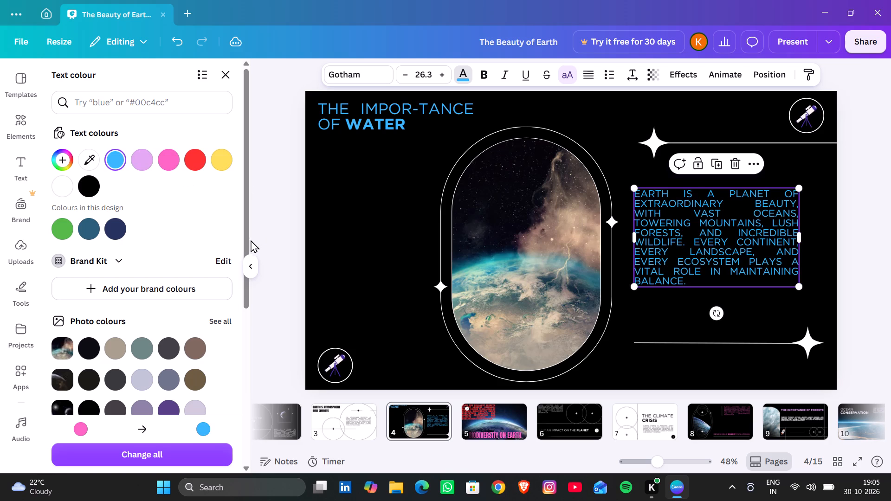
{"action": "left_click", "coordinate": [248, 242]}
{"action": "left_click_drag", "start_coordinate": [263, 240], "coordinate": [272, 240]}
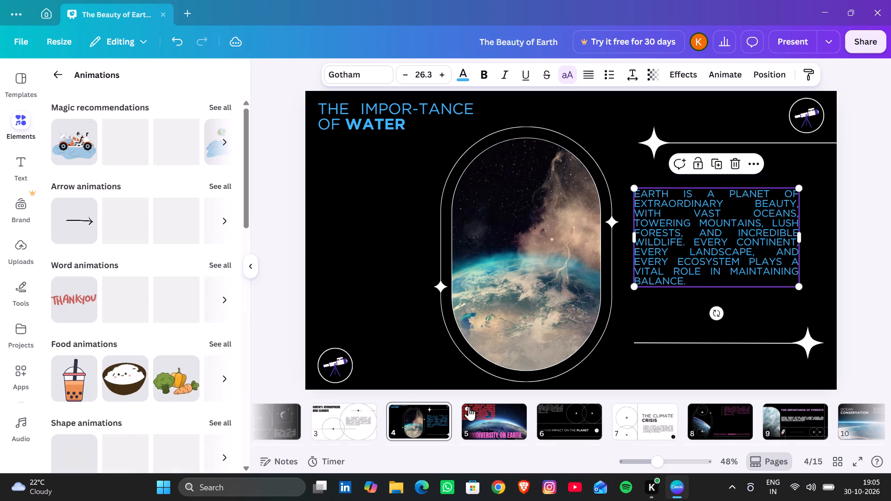
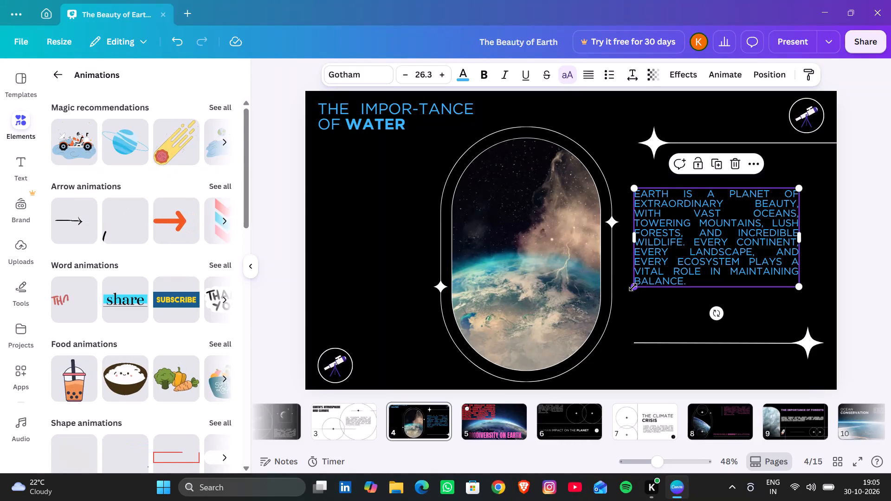
Reduce slide 4's body paragraph to font size 25.7 and centre it vertically between the two star-tipped lines, aligned with the upper star.
{"action": "left_click", "coordinate": [633, 287]}
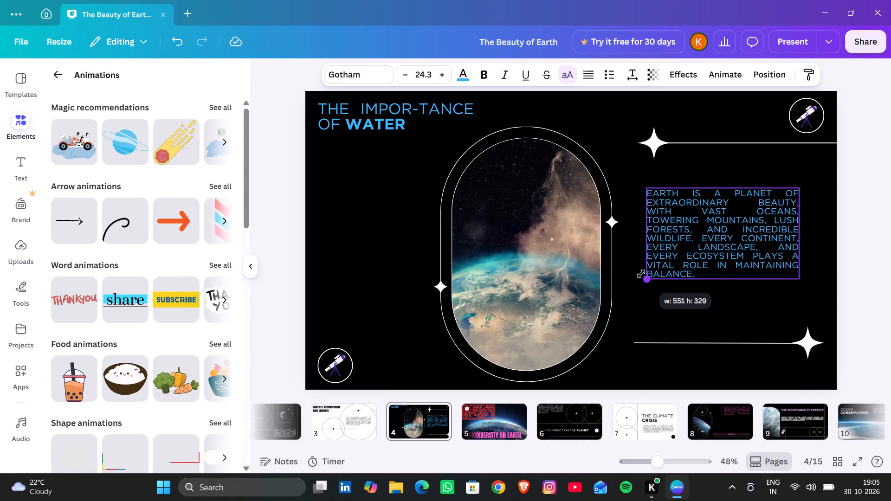
{"action": "left_click_drag", "start_coordinate": [684, 248], "coordinate": [701, 248]}
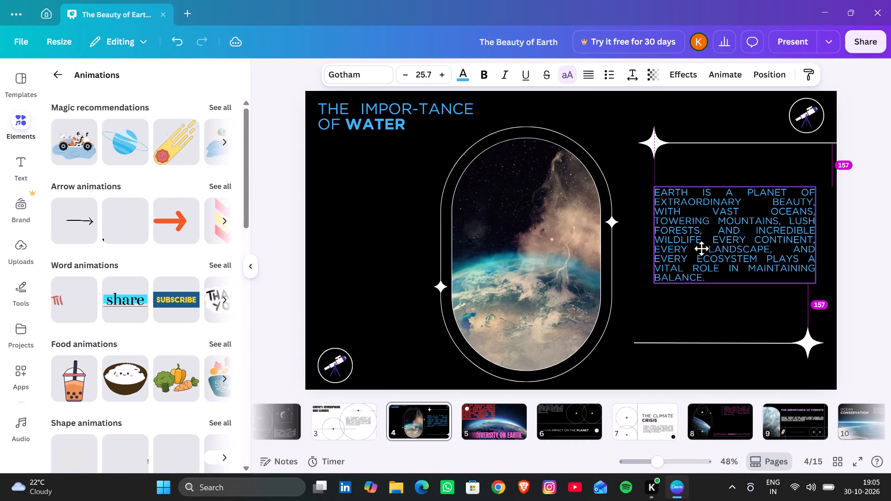
{"action": "left_click_drag", "start_coordinate": [701, 248], "coordinate": [701, 250]}
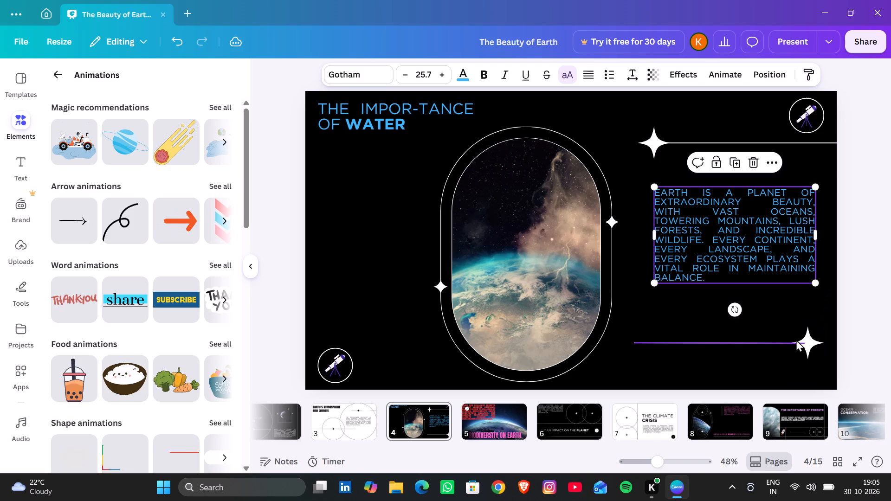
{"action": "left_click", "coordinate": [720, 344]}
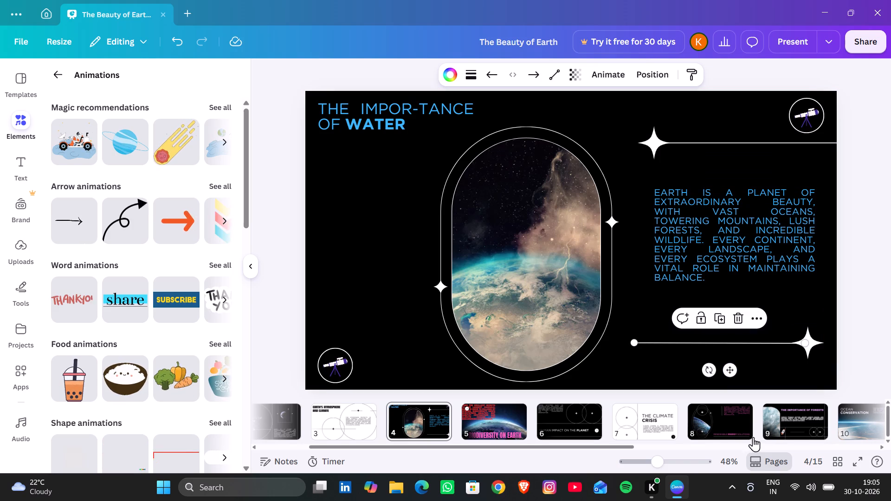
Move the two stars on slide 9 out of the overlapping circles to opposite ends of the gap between title and paragraph.
{"action": "left_click", "coordinate": [762, 425]}
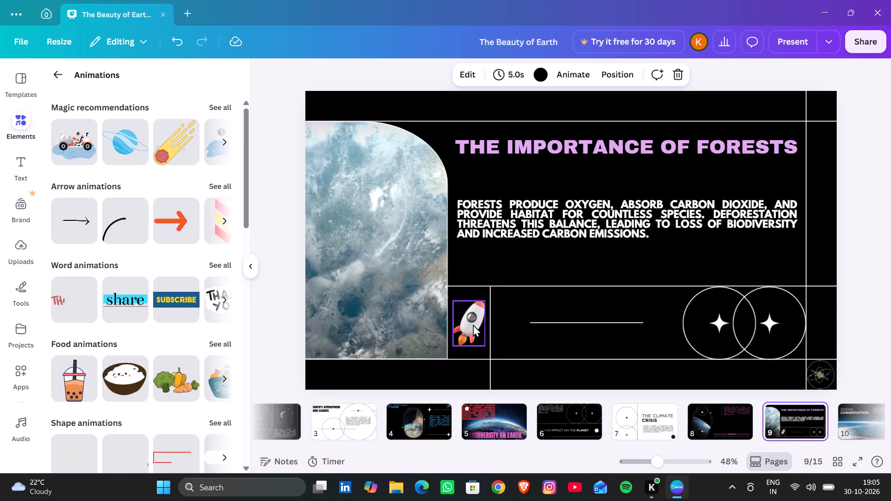
{"action": "left_click_drag", "start_coordinate": [712, 321], "coordinate": [474, 191]}
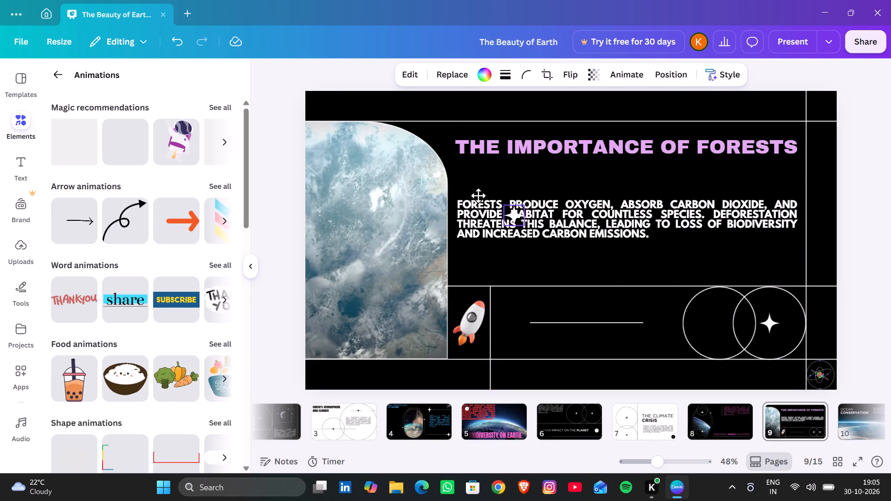
{"action": "left_click_drag", "start_coordinate": [474, 191], "coordinate": [457, 175]}
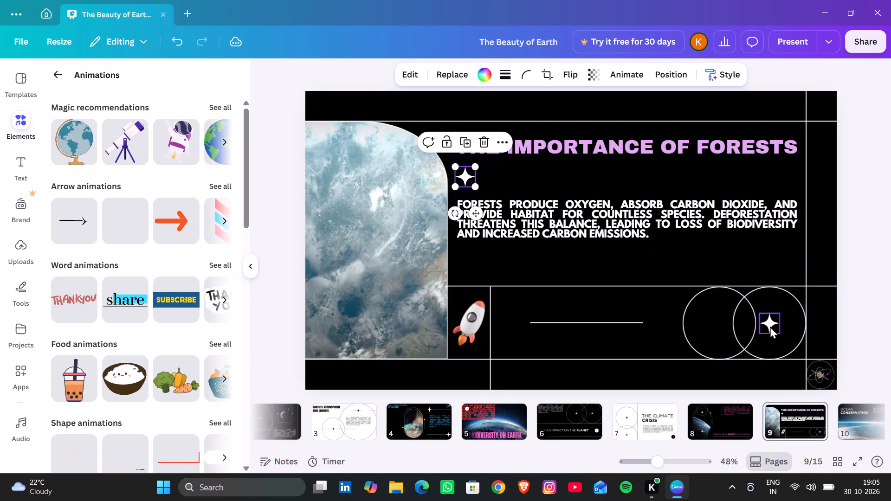
{"action": "left_click_drag", "start_coordinate": [773, 328], "coordinate": [678, 172]}
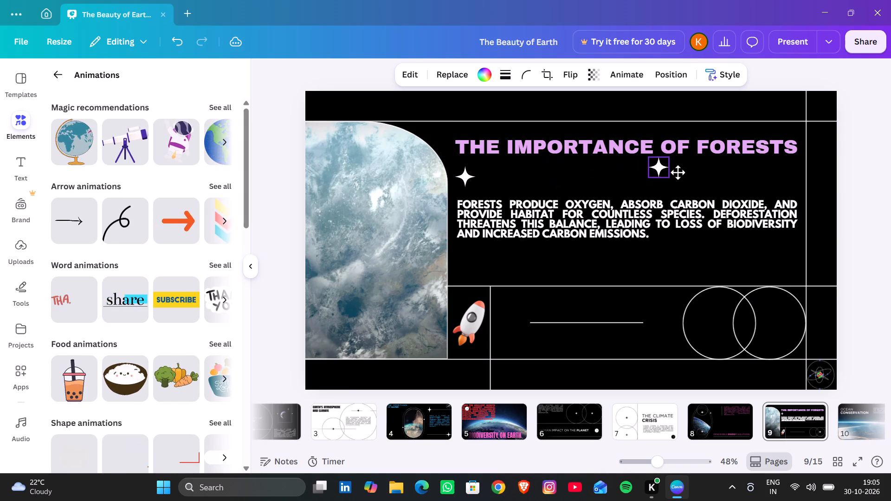
{"action": "left_click_drag", "start_coordinate": [678, 172], "coordinate": [794, 180]}
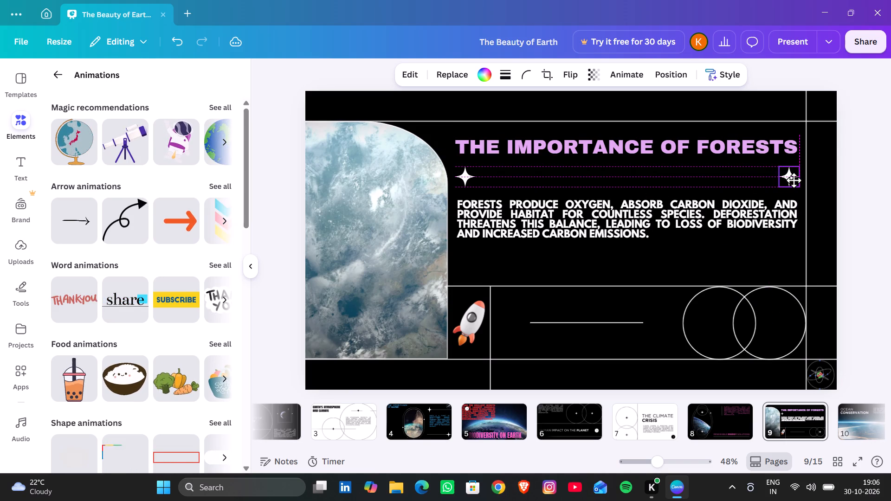
{"action": "left_click_drag", "start_coordinate": [794, 180], "coordinate": [792, 180]}
Move slide 9's two outlined circles to the slide's upper-left and lower-left corners, partly off the slide and touching the horizontal border lines.
{"action": "left_click_drag", "start_coordinate": [716, 340], "coordinate": [355, 165]}
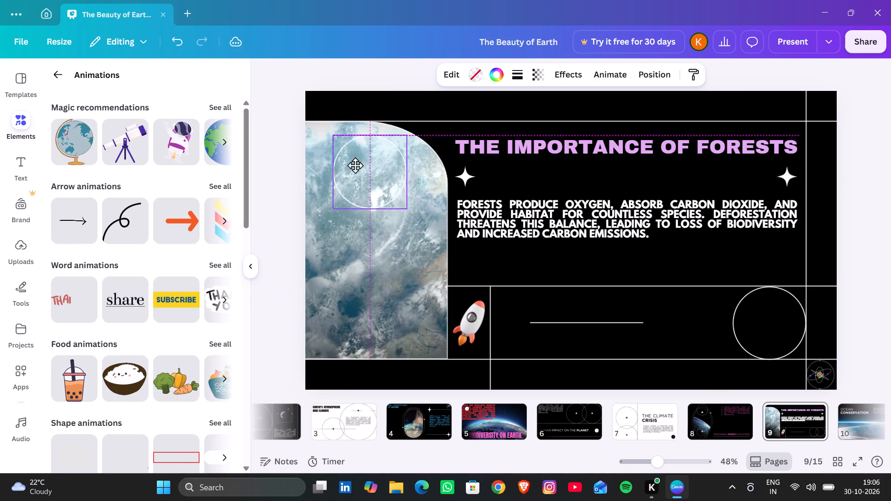
{"action": "left_click_drag", "start_coordinate": [355, 165], "coordinate": [348, 141]}
{"action": "left_click_drag", "start_coordinate": [343, 138], "coordinate": [327, 99]}
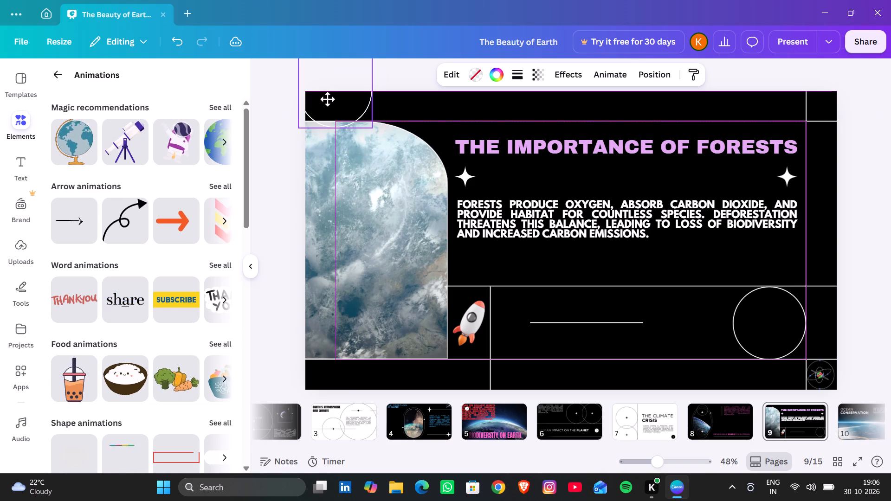
{"action": "left_click_drag", "start_coordinate": [327, 99], "coordinate": [304, 95]}
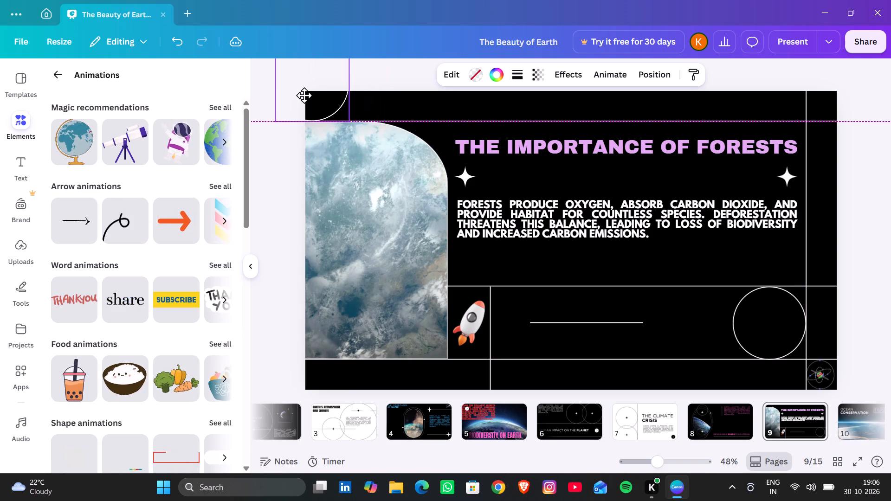
{"action": "left_click_drag", "start_coordinate": [304, 95], "coordinate": [296, 96]}
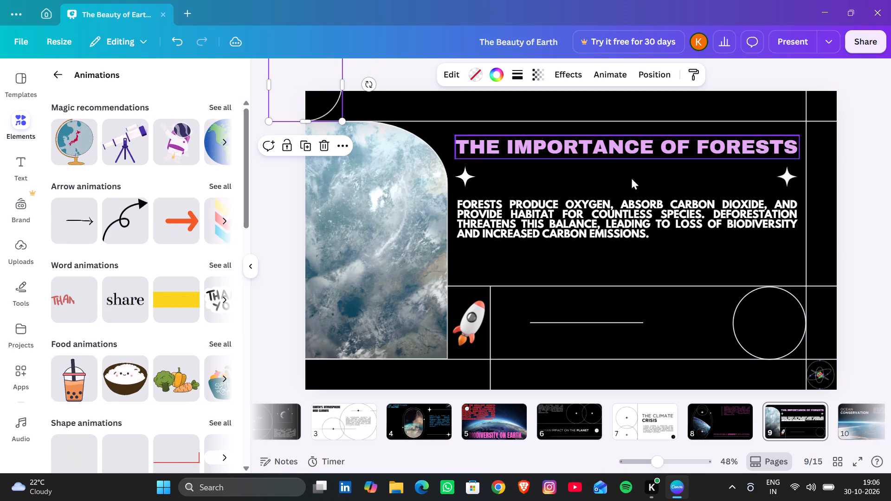
{"action": "left_click_drag", "start_coordinate": [781, 316], "coordinate": [327, 390]}
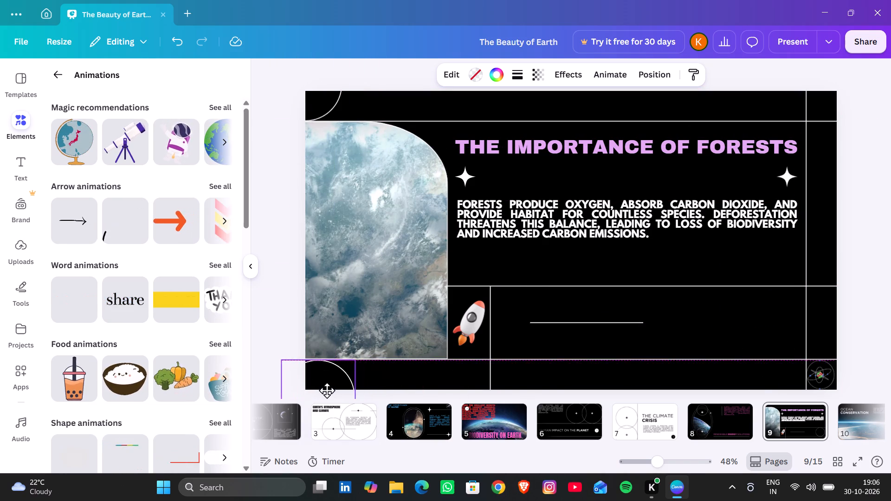
{"action": "left_click_drag", "start_coordinate": [327, 390], "coordinate": [310, 392]}
{"action": "left_click", "coordinate": [701, 366]}
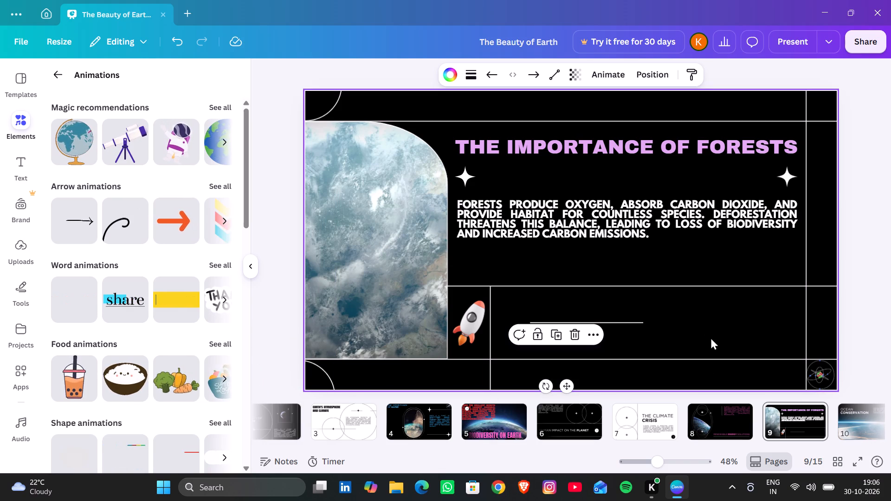
Move the star under the end of slide 9's title to below the body paragraph, just above the middle horizontal line.
{"action": "left_click_drag", "start_coordinate": [783, 179], "coordinate": [738, 273]}
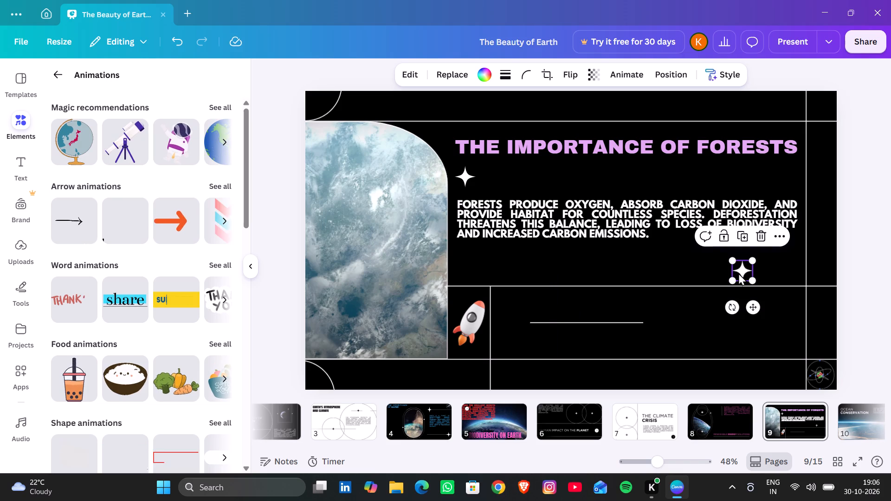
Enlarge slide 9's body paragraph slightly so that its starting edge lines up with the title.
{"action": "left_click", "coordinate": [513, 218]}
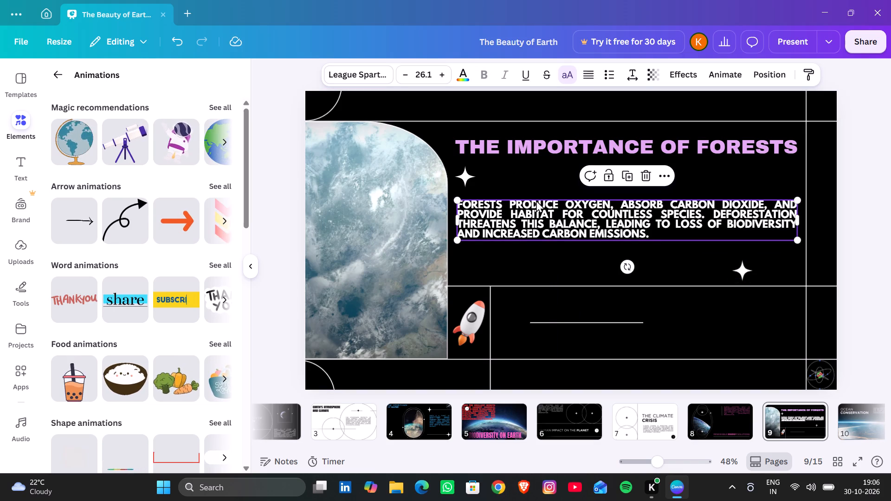
{"action": "left_click", "coordinate": [458, 197]}
Shrink slide 9's arched Earth photo and fit it against the slide's left edge, between the upper and middle horizontal lines.
{"action": "left_click", "coordinate": [413, 158]}
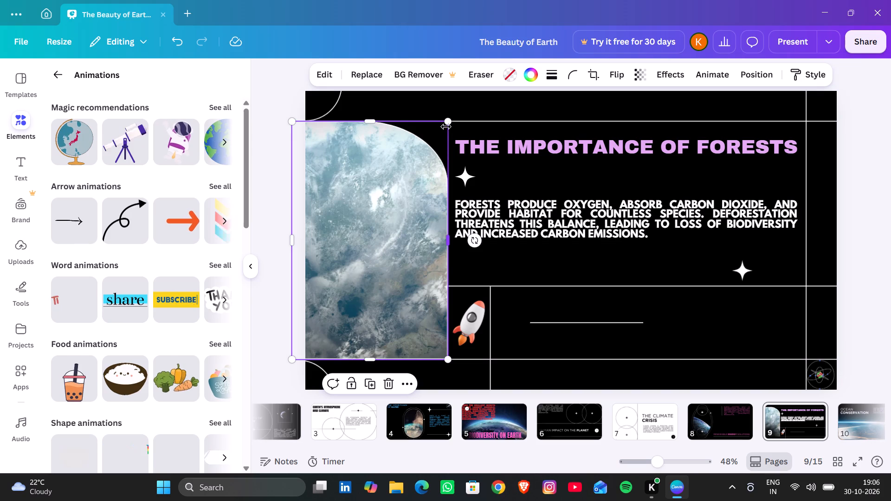
{"action": "left_click_drag", "start_coordinate": [446, 121], "coordinate": [395, 182]}
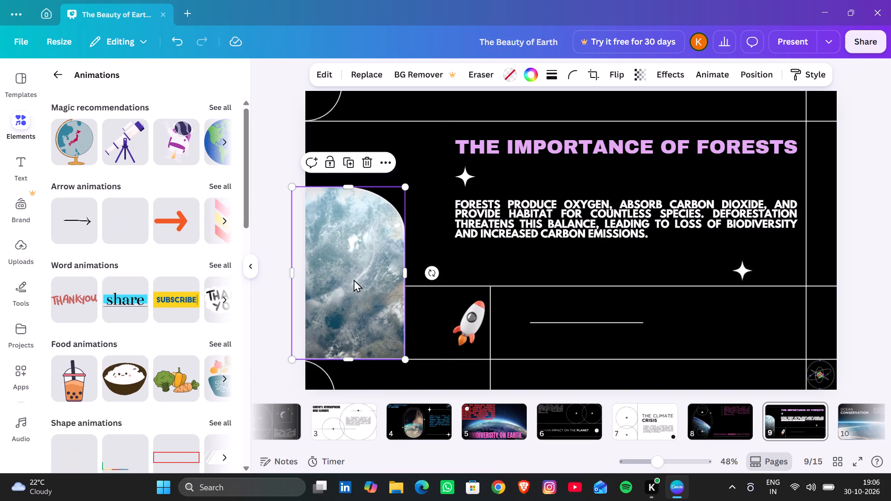
{"action": "left_click_drag", "start_coordinate": [354, 279], "coordinate": [367, 211]}
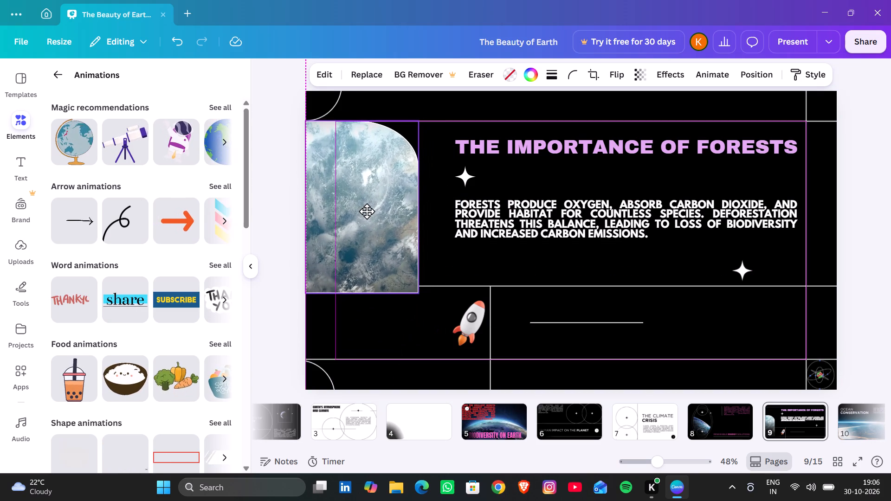
{"action": "left_click_drag", "start_coordinate": [367, 211], "coordinate": [366, 212]}
{"action": "left_click_drag", "start_coordinate": [418, 123], "coordinate": [405, 144]}
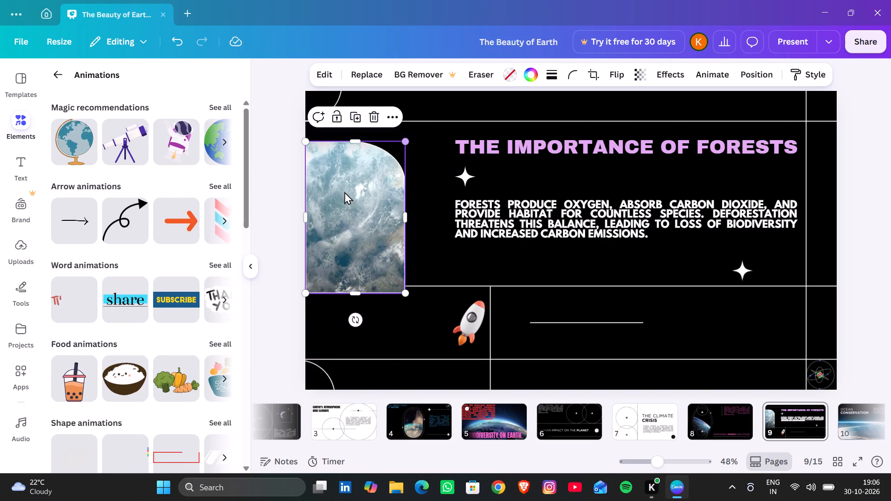
{"action": "left_click_drag", "start_coordinate": [344, 192], "coordinate": [342, 173]}
{"action": "left_click_drag", "start_coordinate": [404, 272], "coordinate": [406, 274]}
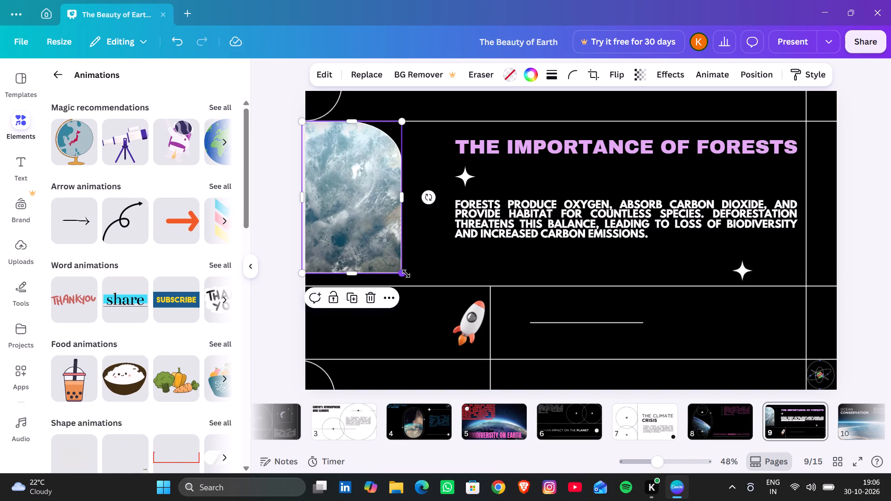
{"action": "left_click_drag", "start_coordinate": [406, 274], "coordinate": [415, 281]}
{"action": "left_click_drag", "start_coordinate": [391, 254], "coordinate": [398, 254]}
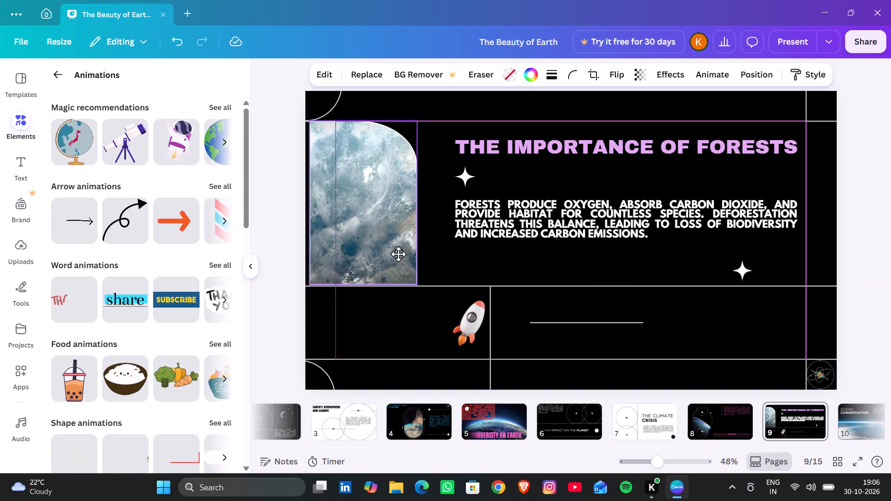
{"action": "left_click_drag", "start_coordinate": [398, 254], "coordinate": [395, 253]}
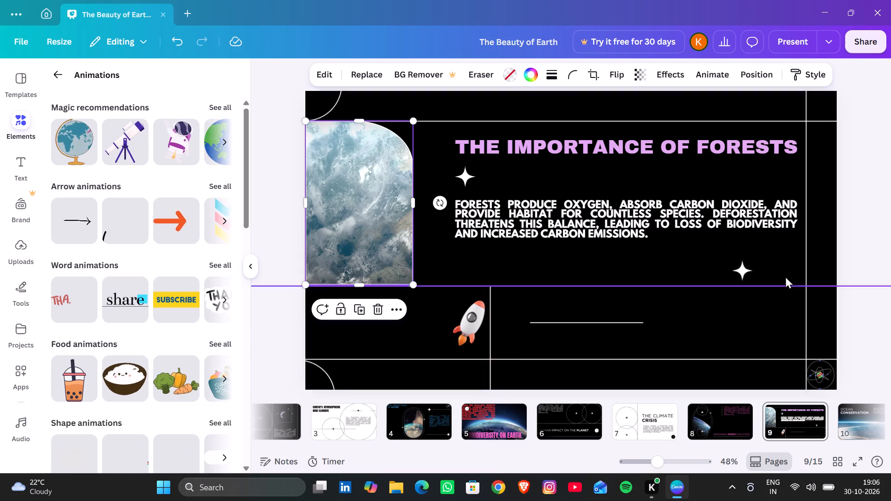
Move slide 9's 3D atom out of the lower-right corner into the empty space beside the short horizontal line.
{"action": "left_click_drag", "start_coordinate": [826, 371], "coordinate": [742, 345]}
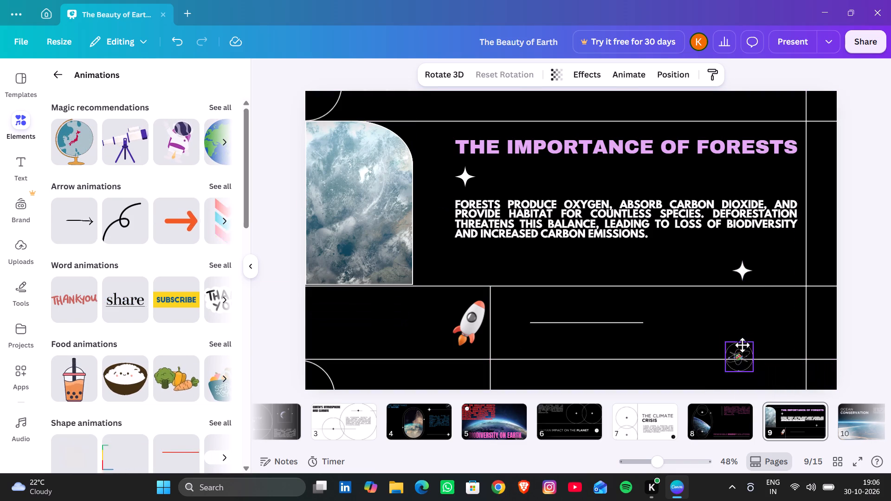
{"action": "left_click_drag", "start_coordinate": [742, 345], "coordinate": [739, 332]}
Move slide 8's upper star and circle off the Earth photo to below the body paragraph, with the circle centred around the star.
{"action": "left_click", "coordinate": [702, 427]}
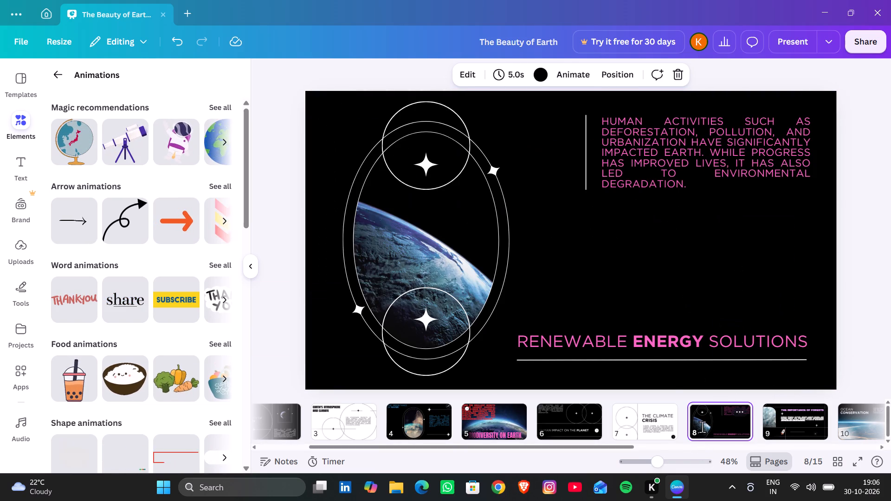
{"action": "left_click", "coordinate": [495, 170]}
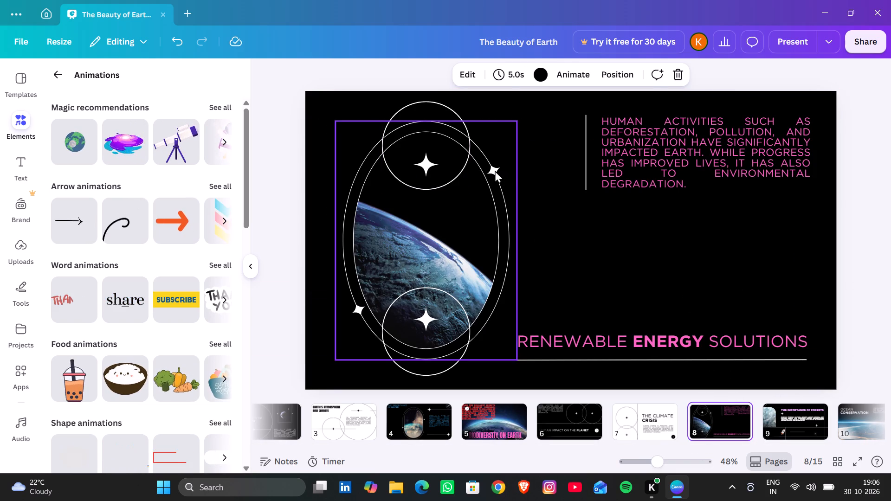
{"action": "left_click", "coordinate": [495, 170]}
{"action": "left_click_drag", "start_coordinate": [433, 162], "coordinate": [504, 213]}
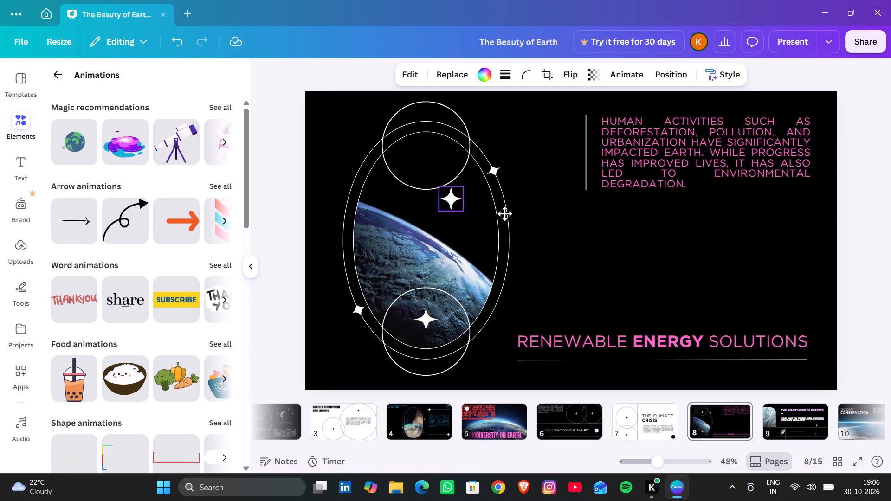
{"action": "left_click_drag", "start_coordinate": [504, 213], "coordinate": [644, 233]}
{"action": "left_click_drag", "start_coordinate": [430, 160], "coordinate": [696, 256]}
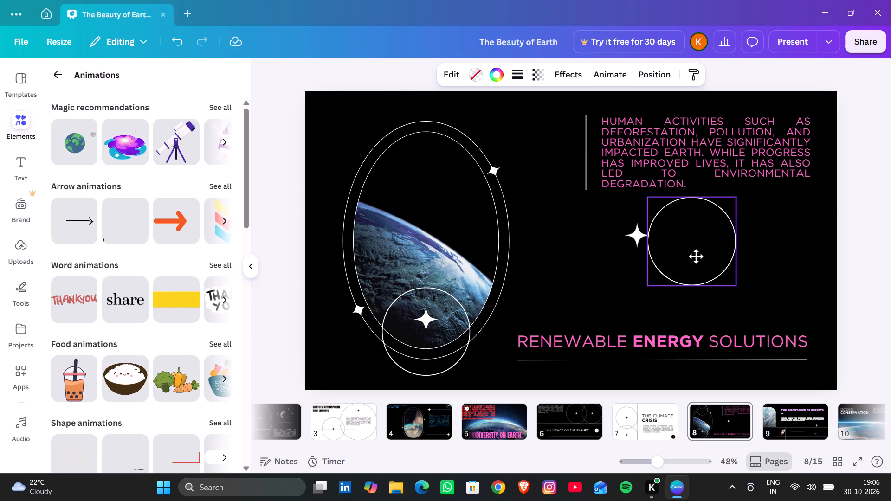
{"action": "left_click_drag", "start_coordinate": [696, 256], "coordinate": [643, 246]}
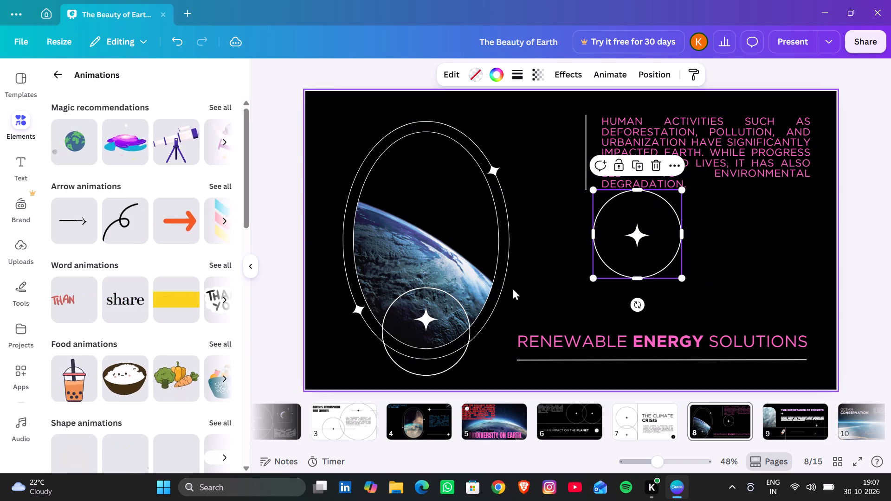
Move slide 8's lower circle and star off the Earth photo to beside the relocated circle, placing the star inside its circle.
{"action": "left_click_drag", "start_coordinate": [404, 344], "coordinate": [742, 246]}
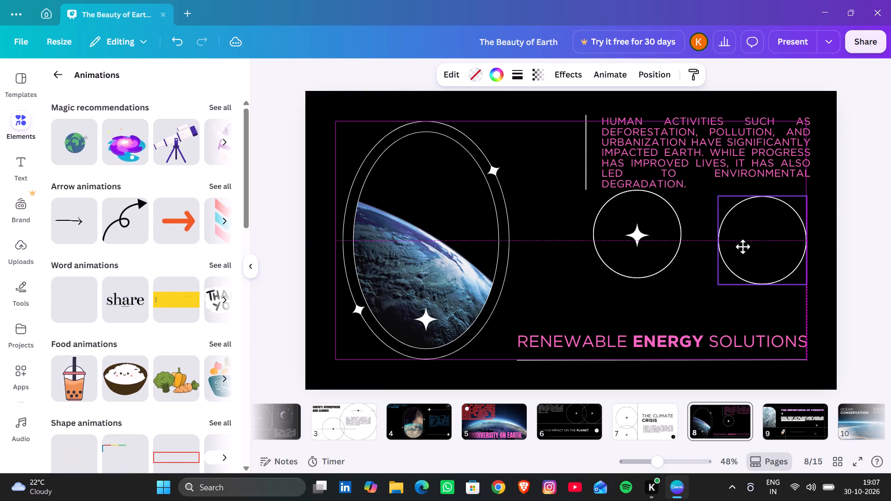
{"action": "left_click_drag", "start_coordinate": [742, 246], "coordinate": [743, 243]}
{"action": "left_click_drag", "start_coordinate": [427, 317], "coordinate": [773, 226]}
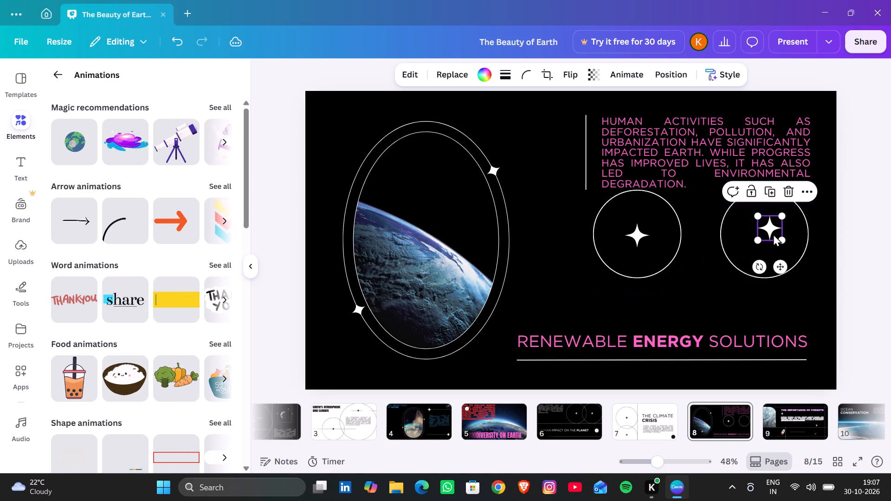
Recolour slide 10's OCEAN CONSERVATION title light blue (#38b6ff).
{"action": "left_click", "coordinate": [801, 422]}
{"action": "left_click", "coordinate": [862, 420]}
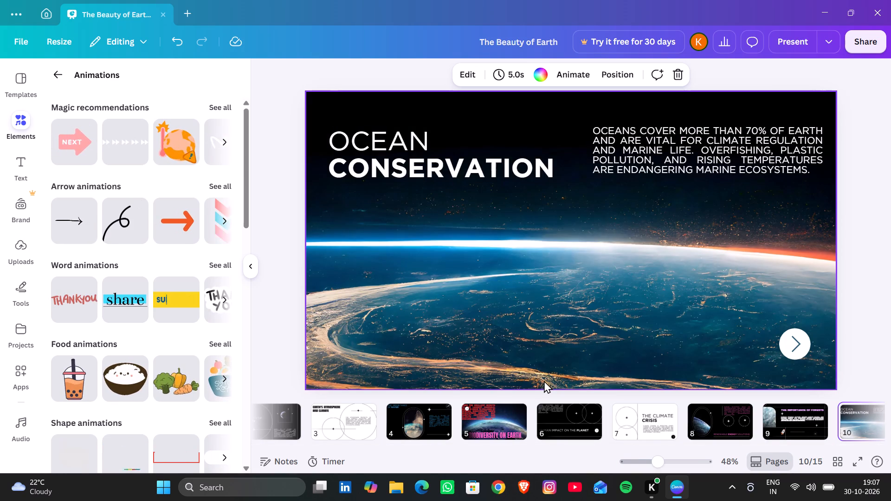
{"action": "left_click", "coordinate": [433, 171]}
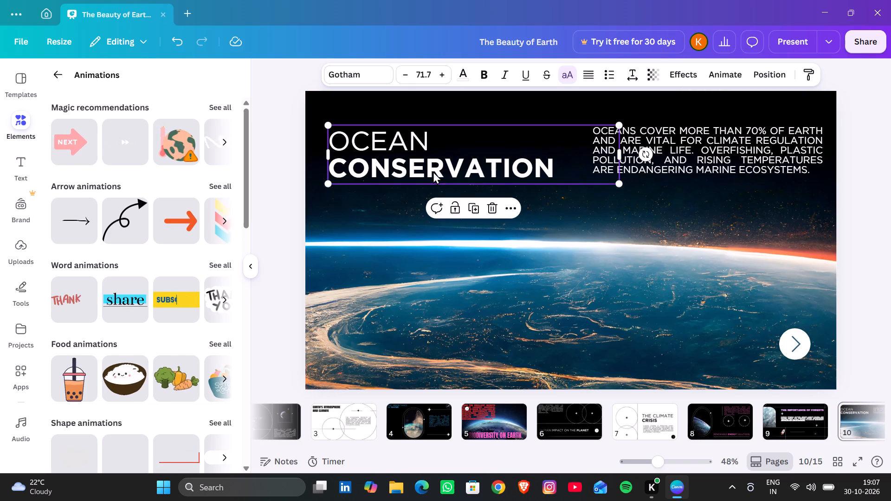
{"action": "left_click", "coordinate": [462, 75]}
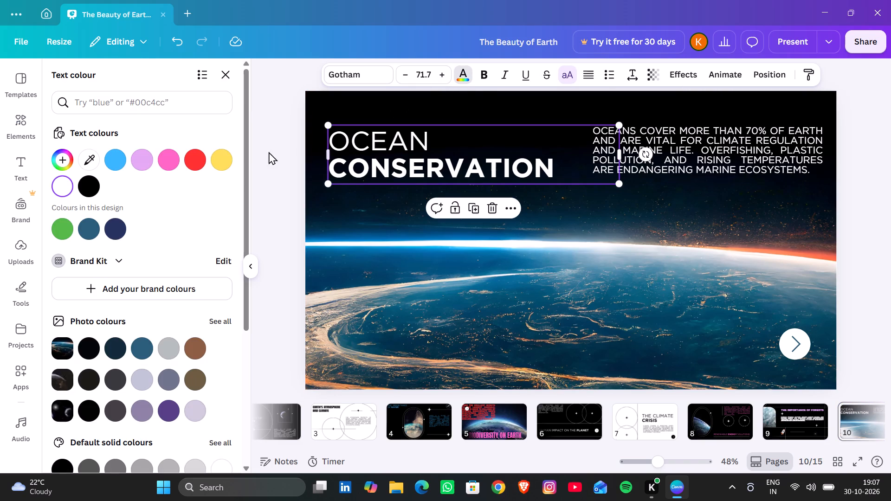
{"action": "left_click", "coordinate": [106, 158]}
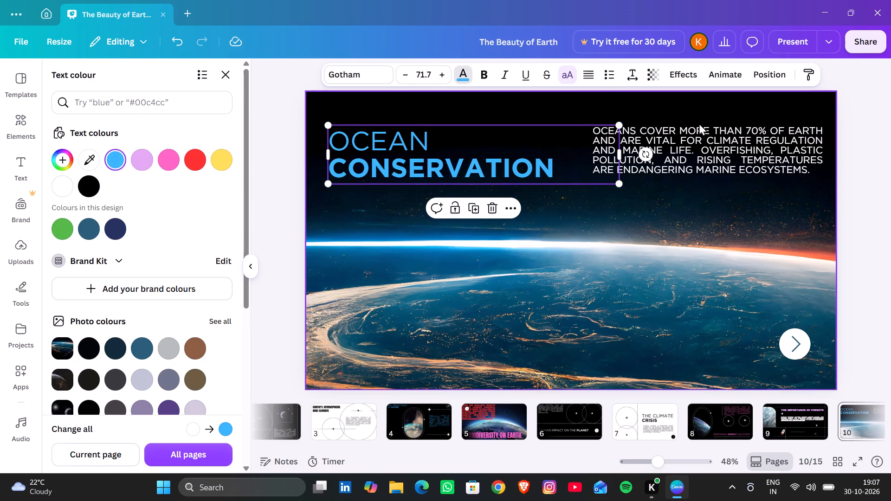
Move slide 10's body paragraph from beside the title to the slide's left side, just below the bright horizon line.
{"action": "left_click", "coordinate": [705, 133]}
{"action": "left_click_drag", "start_coordinate": [707, 140], "coordinate": [466, 286]}
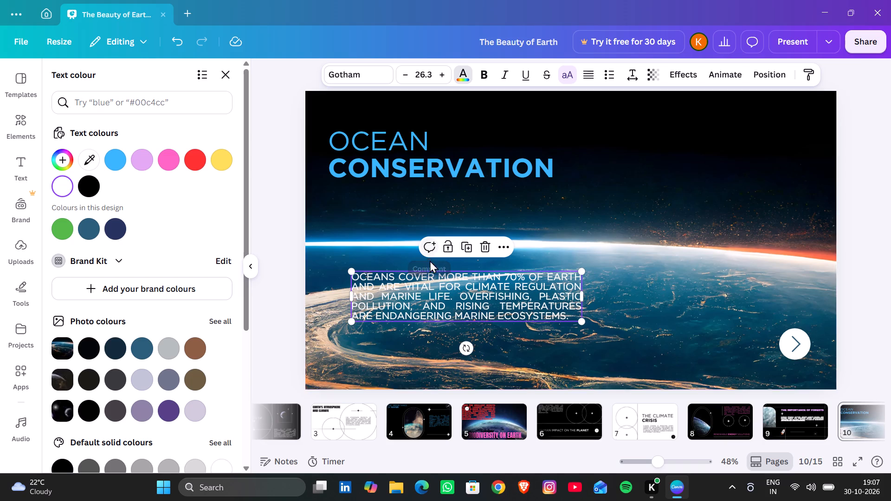
{"action": "left_click_drag", "start_coordinate": [429, 301], "coordinate": [401, 284]}
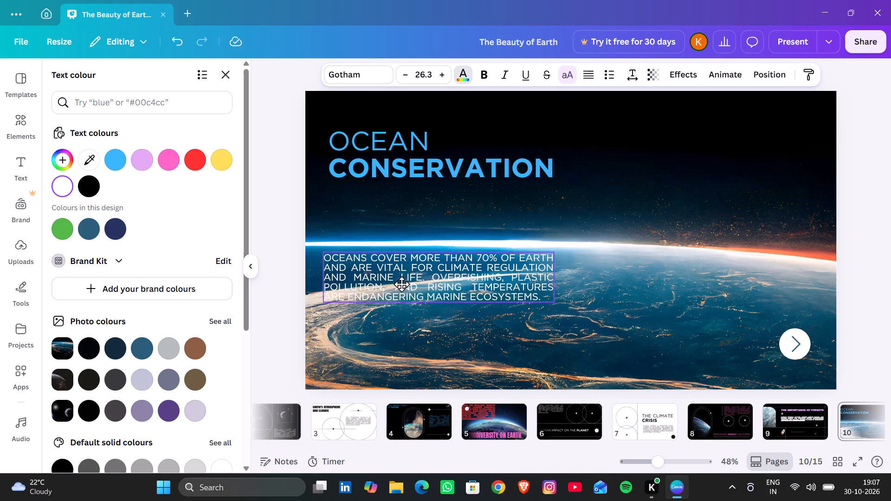
{"action": "left_click_drag", "start_coordinate": [401, 284], "coordinate": [393, 295]}
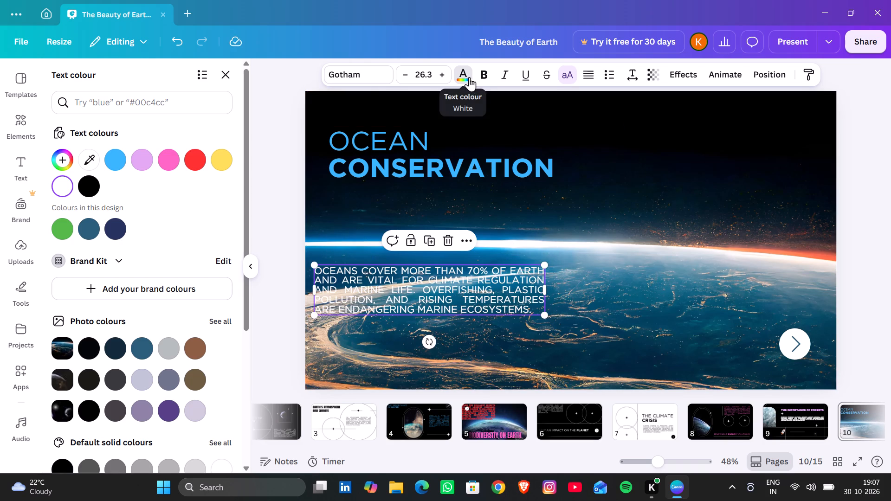
Recolour slide 10's body paragraph light blue (#38b6ff) to match the title.
{"action": "left_click", "coordinate": [469, 77]}
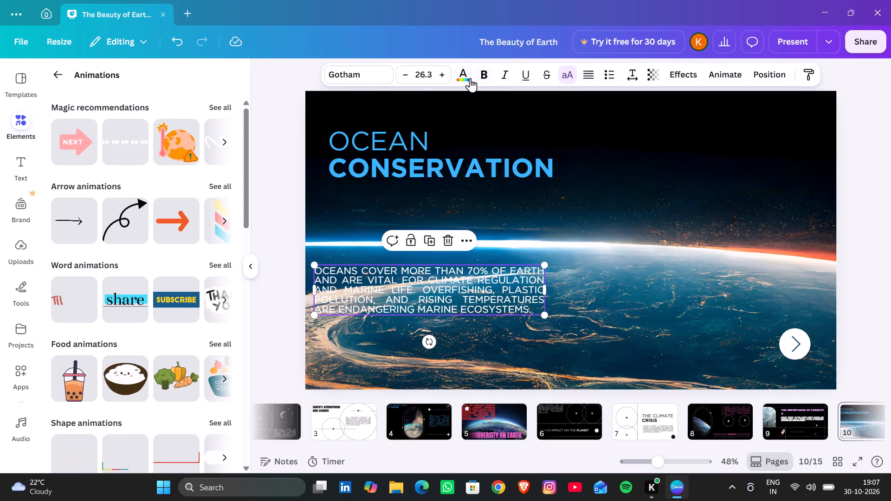
{"action": "left_click", "coordinate": [470, 77]}
{"action": "left_click", "coordinate": [112, 158]}
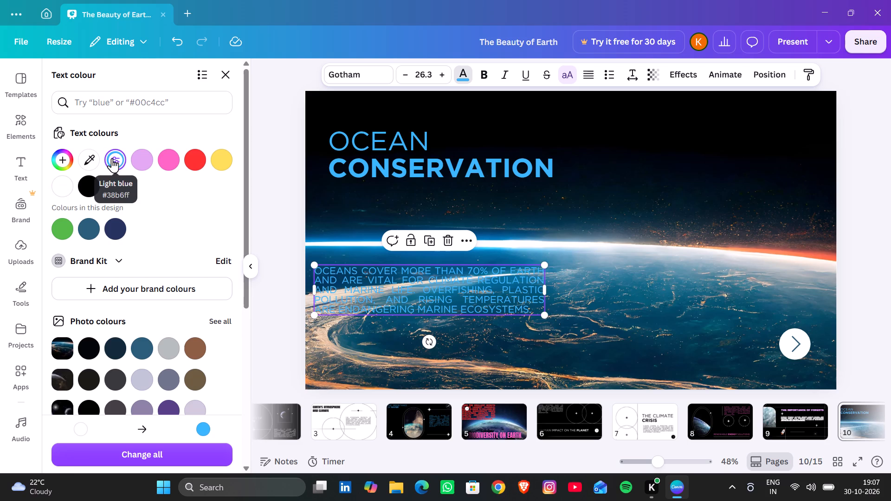
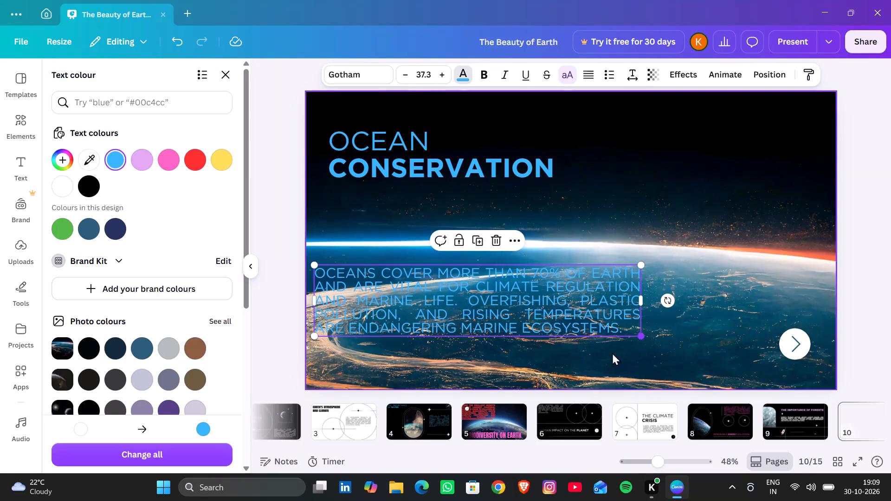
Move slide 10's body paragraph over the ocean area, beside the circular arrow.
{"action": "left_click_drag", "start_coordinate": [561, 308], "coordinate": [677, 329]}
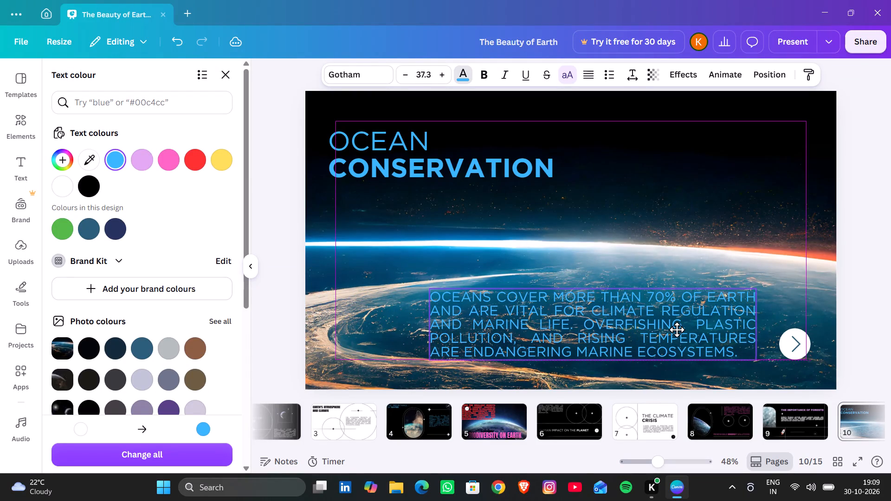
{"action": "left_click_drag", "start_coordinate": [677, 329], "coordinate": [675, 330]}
Recolour slide 10's body paragraph white, after trying navy and a light grey gradient.
{"action": "left_click", "coordinate": [461, 71]}
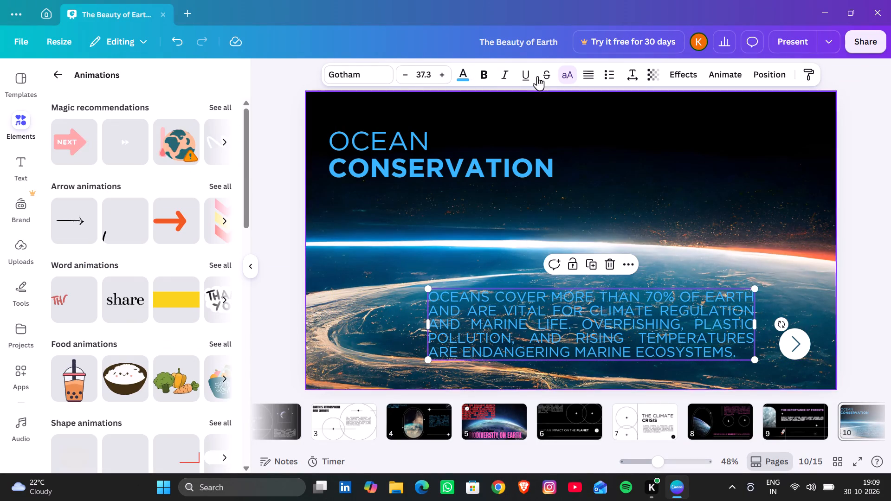
{"action": "left_click", "coordinate": [471, 71]}
{"action": "left_click", "coordinate": [99, 227]}
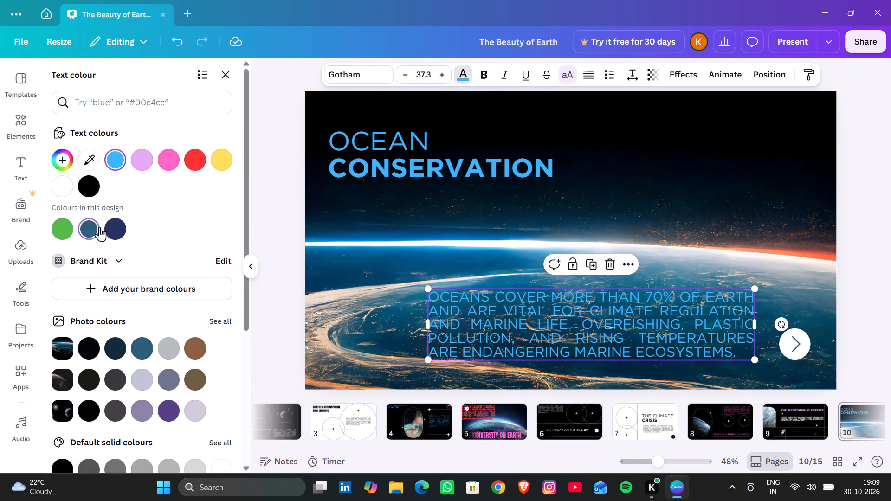
{"action": "left_click", "coordinate": [111, 225]}
{"action": "scroll", "coordinate": [111, 218], "scroll_direction": "down", "scroll_amount": 4}
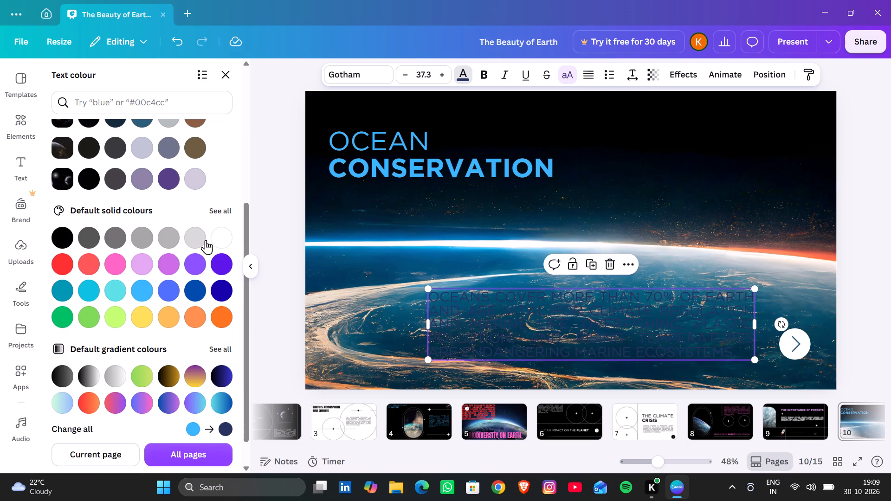
{"action": "left_click", "coordinate": [223, 240]}
{"action": "left_click", "coordinate": [116, 377]}
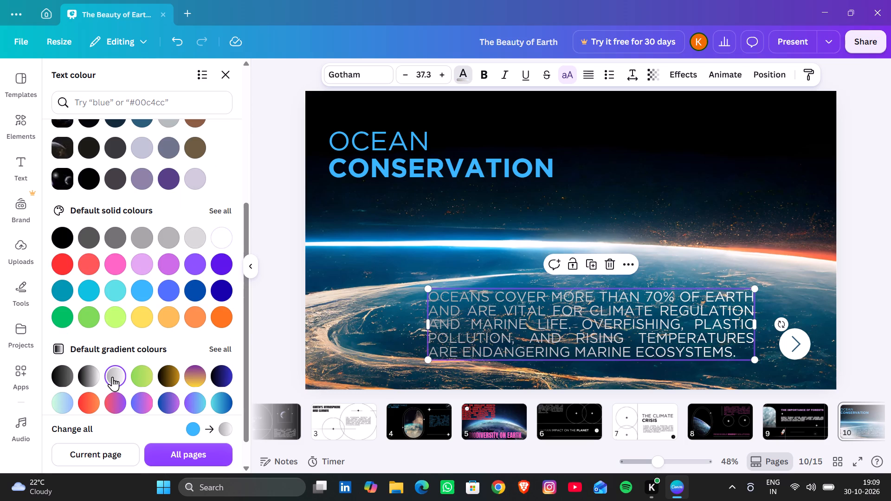
{"action": "left_click", "coordinate": [220, 237]}
Move slide 10's body paragraph into the dark sky beside the title, shrinking its text to size 26.8 to clear the title.
{"action": "left_click_drag", "start_coordinate": [547, 322], "coordinate": [603, 228]}
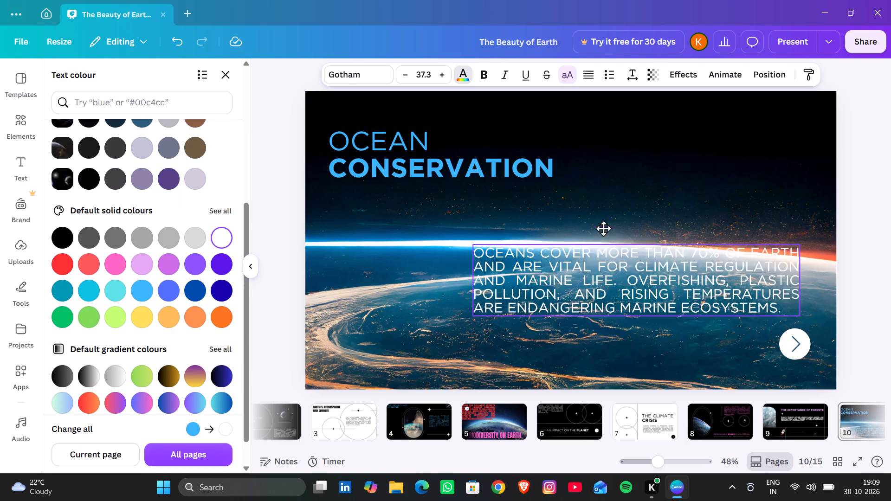
{"action": "left_click_drag", "start_coordinate": [603, 228], "coordinate": [620, 136]}
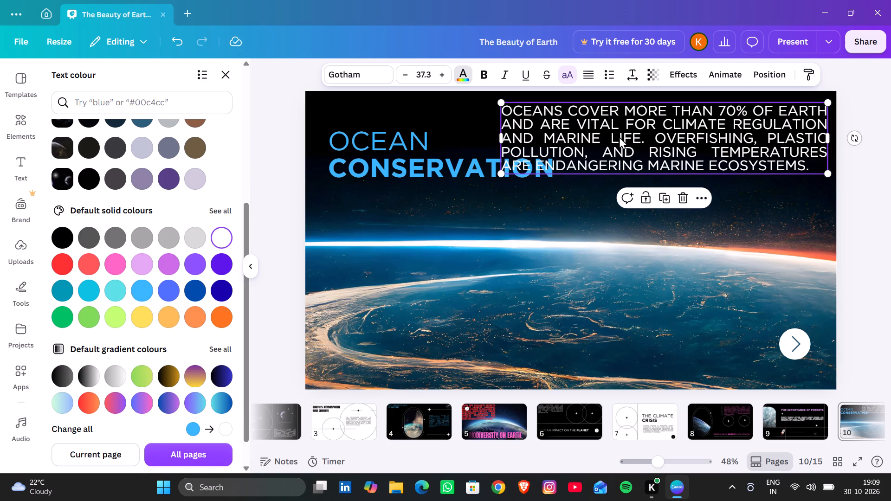
{"action": "left_click_drag", "start_coordinate": [504, 178], "coordinate": [576, 129]}
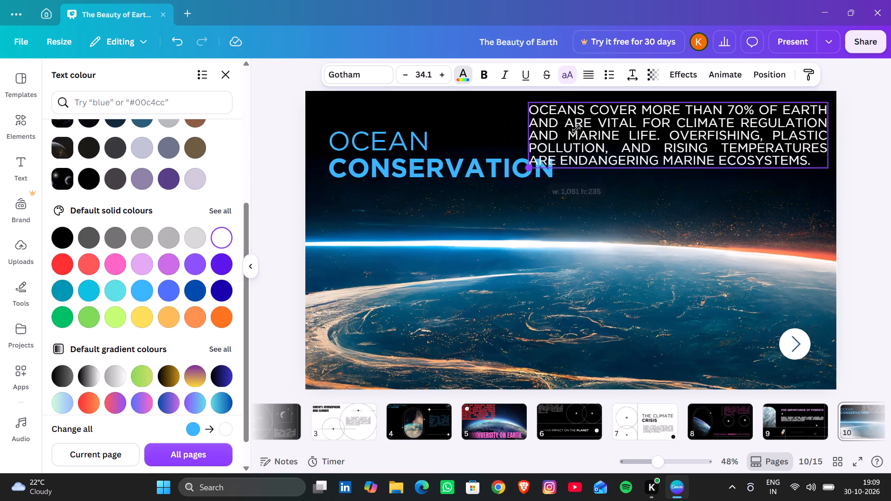
{"action": "left_click_drag", "start_coordinate": [576, 129], "coordinate": [587, 121]}
{"action": "left_click", "coordinate": [701, 115]}
{"action": "left_click", "coordinate": [701, 115]}
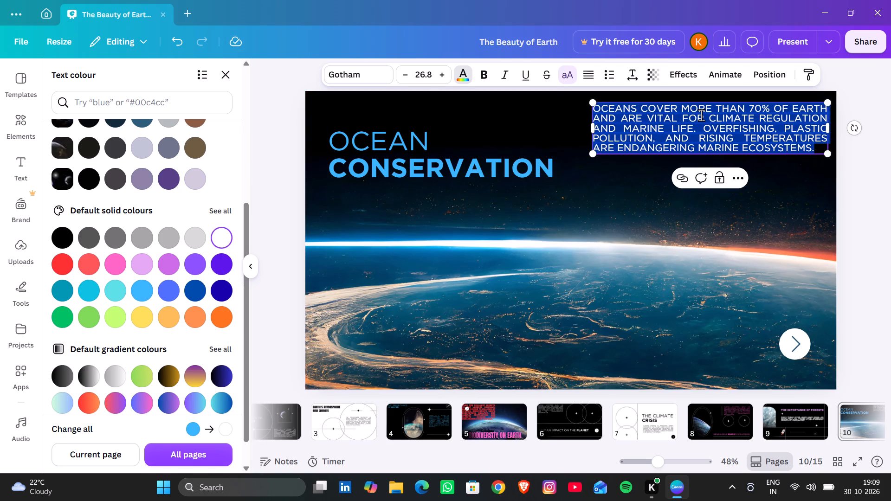
{"action": "left_click", "coordinate": [622, 204]}
{"action": "left_click_drag", "start_coordinate": [694, 122], "coordinate": [691, 138]}
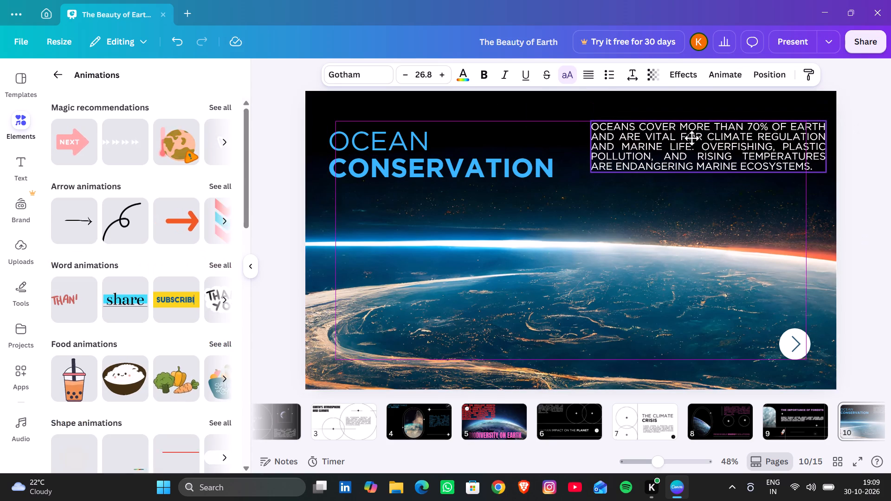
{"action": "left_click_drag", "start_coordinate": [691, 138], "coordinate": [689, 137]}
Enlarge slide 10's OCEAN CONSERVATION title to size 81.5 and place it in the slide's upper-left corner, keeping the background photo full-frame.
{"action": "left_click_drag", "start_coordinate": [339, 187], "coordinate": [344, 181]}
{"action": "left_click", "coordinate": [358, 159]}
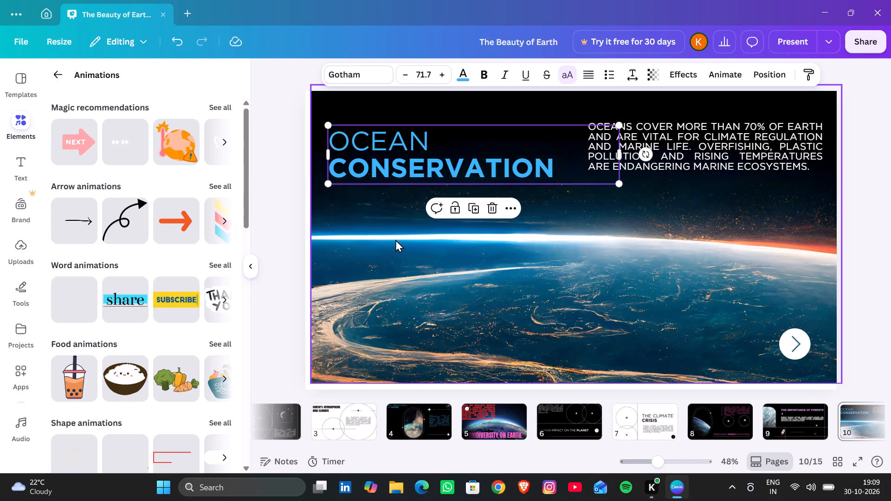
{"action": "left_click_drag", "start_coordinate": [396, 239], "coordinate": [389, 246]}
{"action": "left_click", "coordinate": [378, 170]}
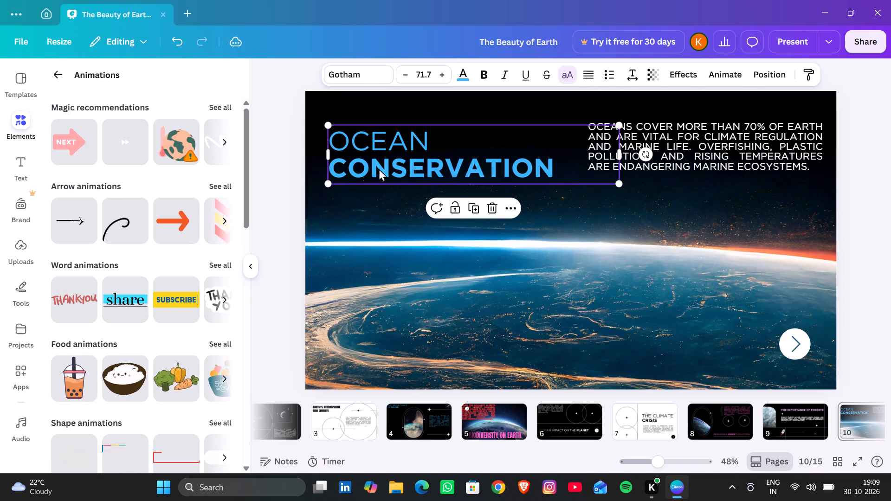
{"action": "left_click_drag", "start_coordinate": [329, 124], "coordinate": [308, 98]}
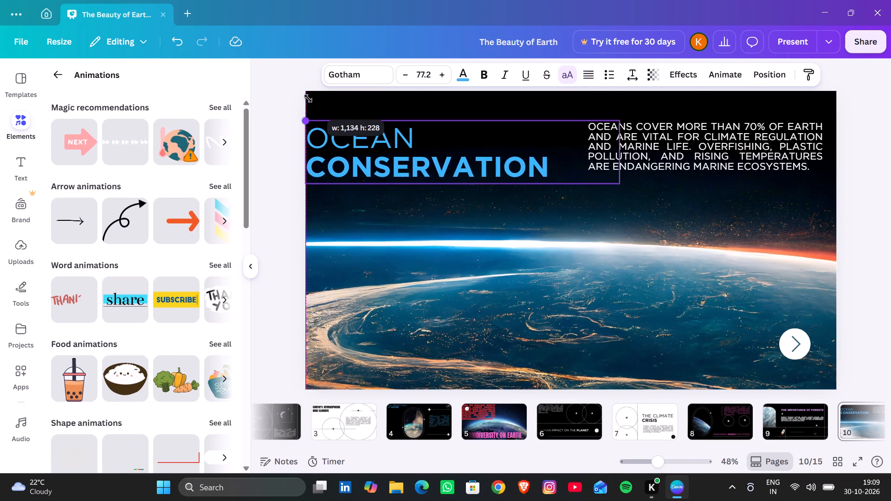
{"action": "left_click_drag", "start_coordinate": [308, 98], "coordinate": [296, 78]}
{"action": "left_click_drag", "start_coordinate": [391, 141], "coordinate": [413, 134]}
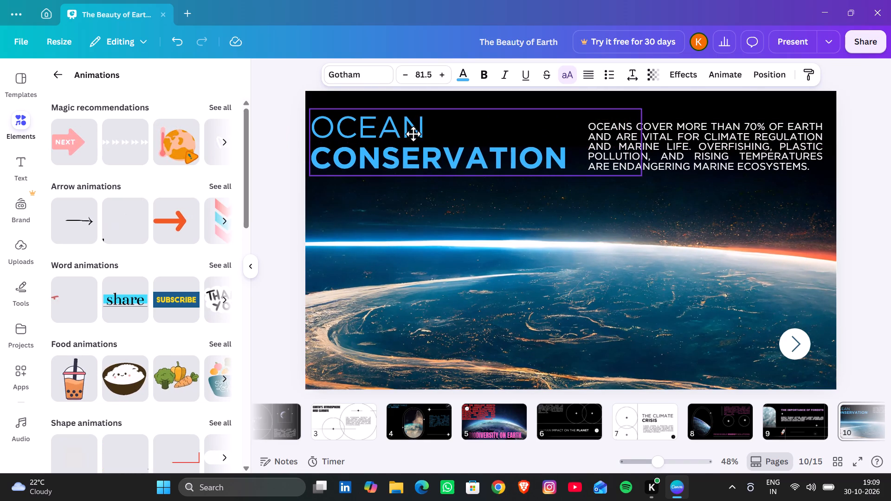
{"action": "left_click_drag", "start_coordinate": [413, 134], "coordinate": [413, 121]}
Move slide 10's body paragraph up to line up with the raised title.
{"action": "left_click", "coordinate": [559, 248]}
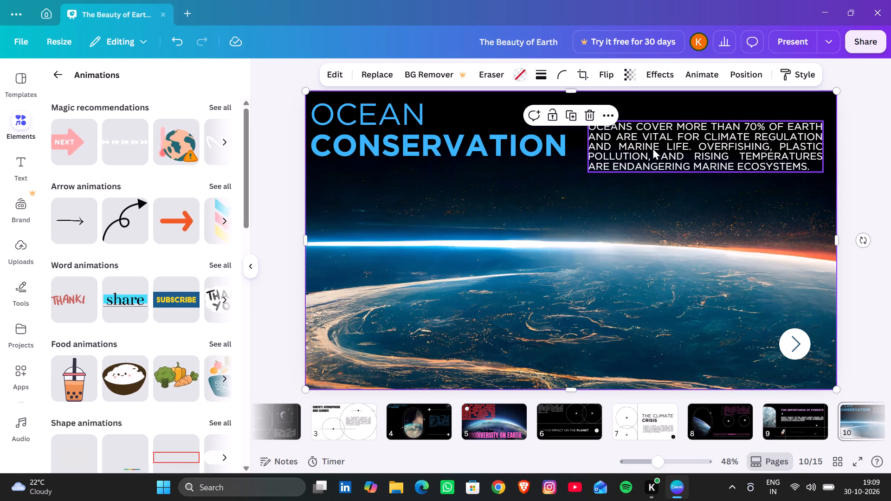
{"action": "left_click_drag", "start_coordinate": [652, 148], "coordinate": [651, 128]}
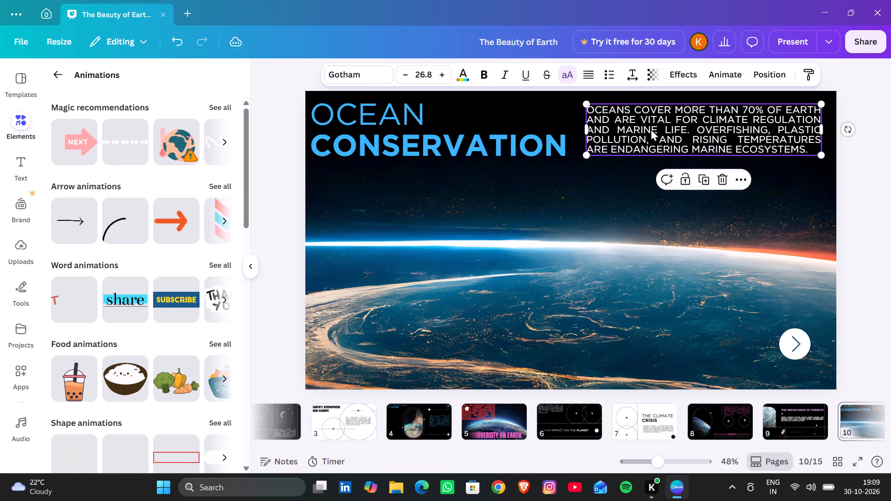
{"action": "left_click", "coordinate": [703, 251]}
Enlarge slide 14's body paragraph to font size 33.3 and move it up directly beneath the title.
{"action": "scroll", "coordinate": [829, 430], "scroll_direction": "up", "scroll_amount": 2}
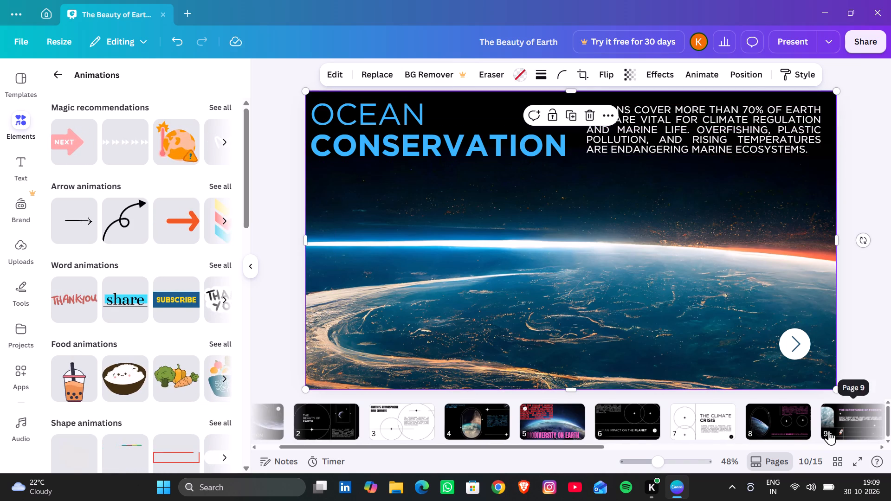
{"action": "scroll", "coordinate": [829, 430], "scroll_direction": "up", "scroll_amount": 4}
{"action": "scroll", "coordinate": [832, 428], "scroll_direction": "down", "scroll_amount": 8}
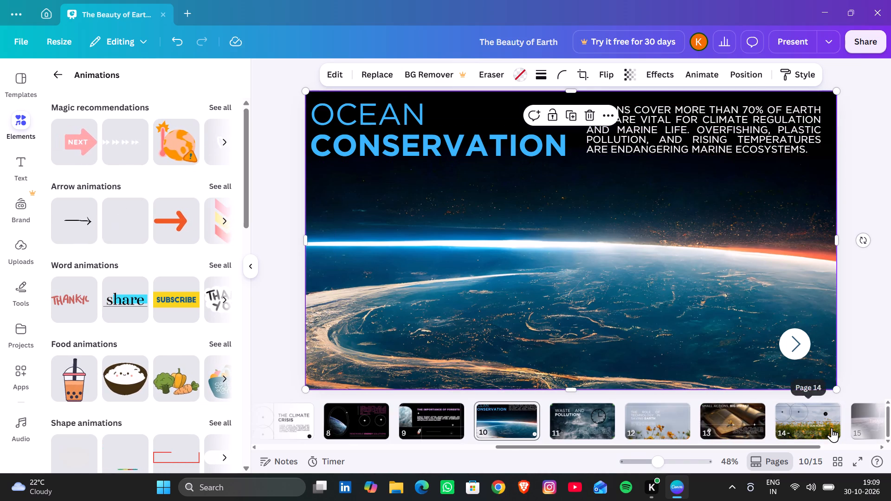
{"action": "left_click", "coordinate": [831, 427]}
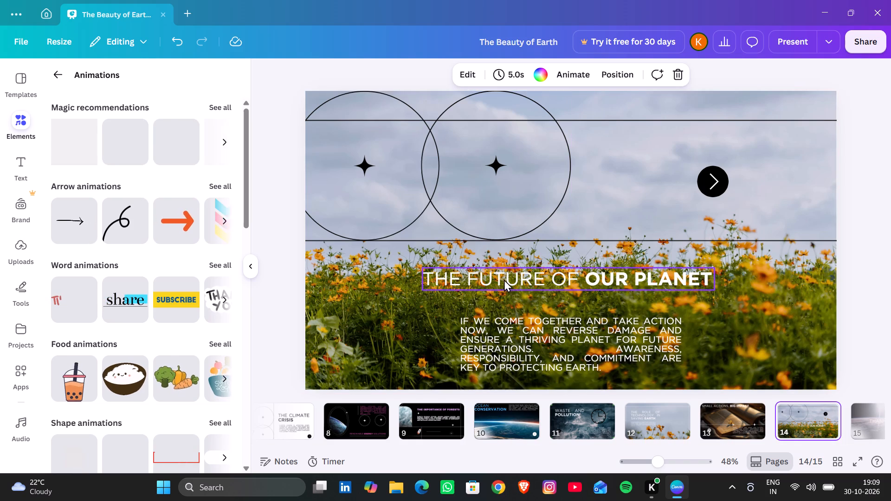
{"action": "left_click", "coordinate": [526, 347]}
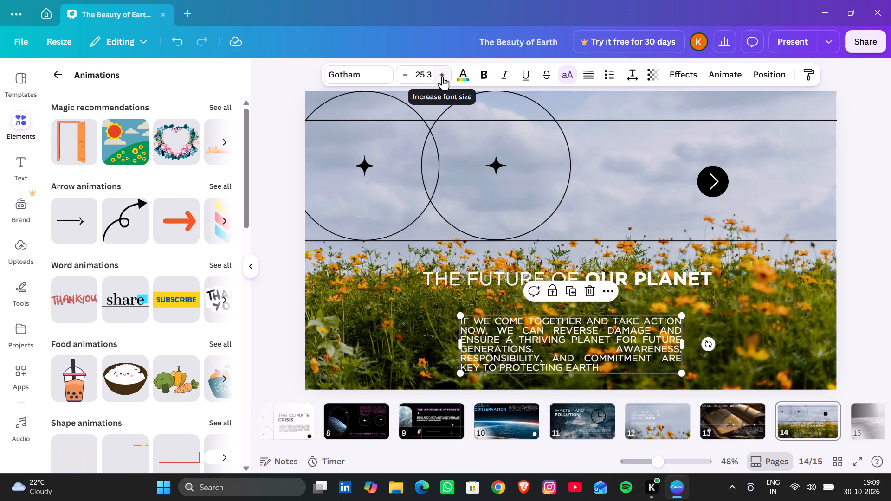
{"action": "triple_click", "coordinate": [442, 76]}
{"action": "triple_click", "coordinate": [442, 76]}
{"action": "double_click", "coordinate": [442, 76]}
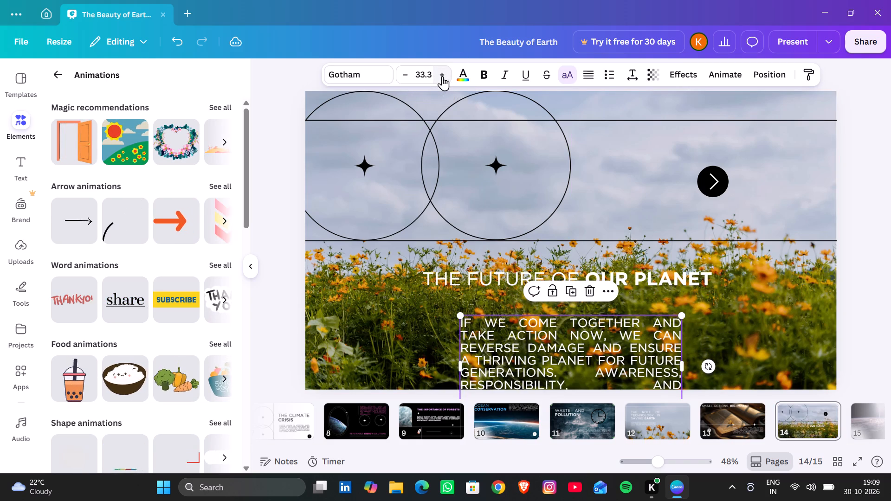
{"action": "left_click_drag", "start_coordinate": [569, 357], "coordinate": [572, 326]}
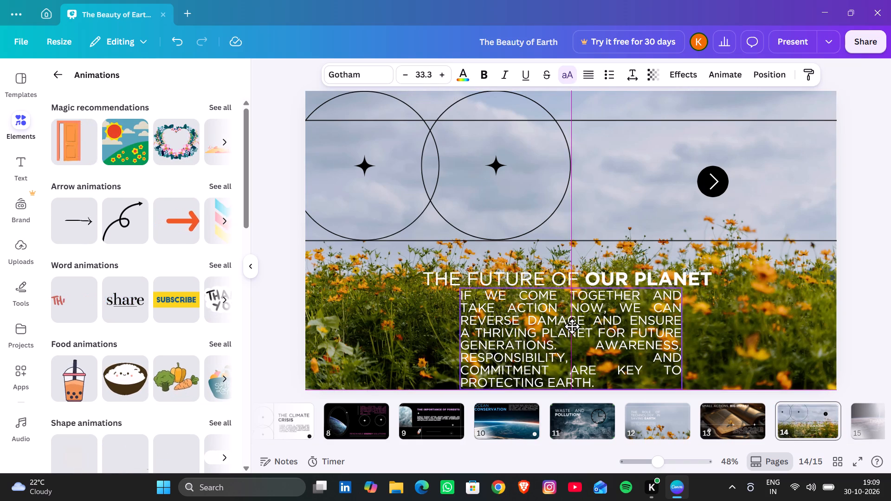
{"action": "left_click_drag", "start_coordinate": [572, 326], "coordinate": [572, 327]}
Reduce slide 14's body paragraph by four font-size increments and nudge it down slightly from the title.
{"action": "triple_click", "coordinate": [407, 75]}
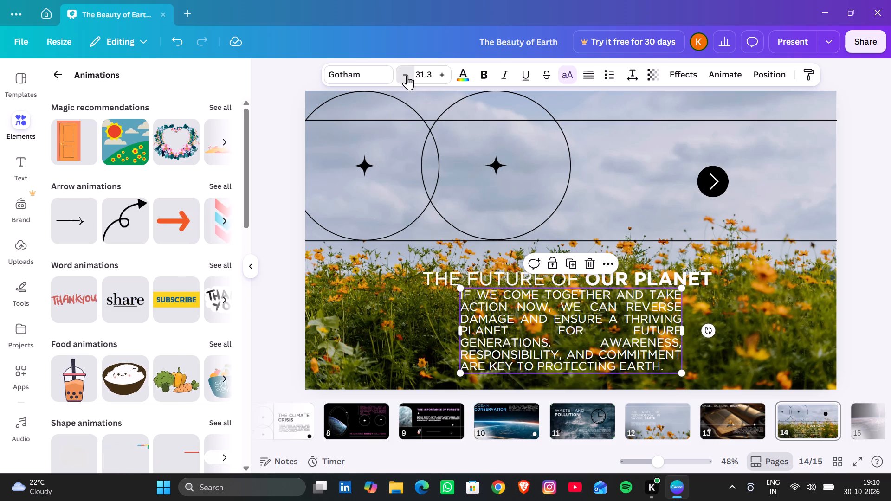
{"action": "left_click", "coordinate": [407, 75]}
{"action": "left_click", "coordinate": [795, 244]}
{"action": "left_click_drag", "start_coordinate": [643, 331], "coordinate": [642, 340]}
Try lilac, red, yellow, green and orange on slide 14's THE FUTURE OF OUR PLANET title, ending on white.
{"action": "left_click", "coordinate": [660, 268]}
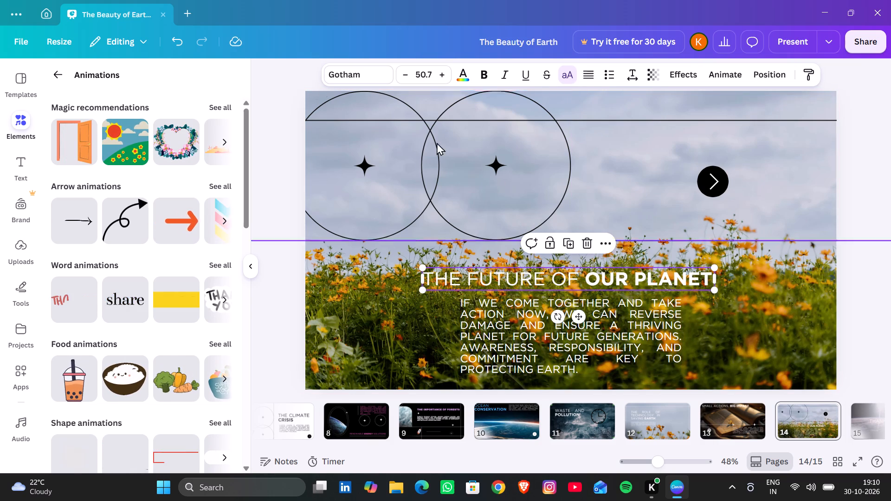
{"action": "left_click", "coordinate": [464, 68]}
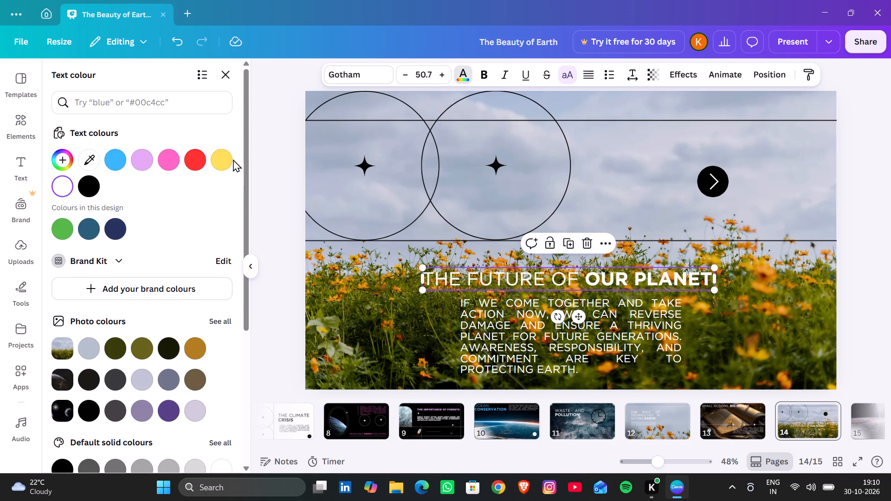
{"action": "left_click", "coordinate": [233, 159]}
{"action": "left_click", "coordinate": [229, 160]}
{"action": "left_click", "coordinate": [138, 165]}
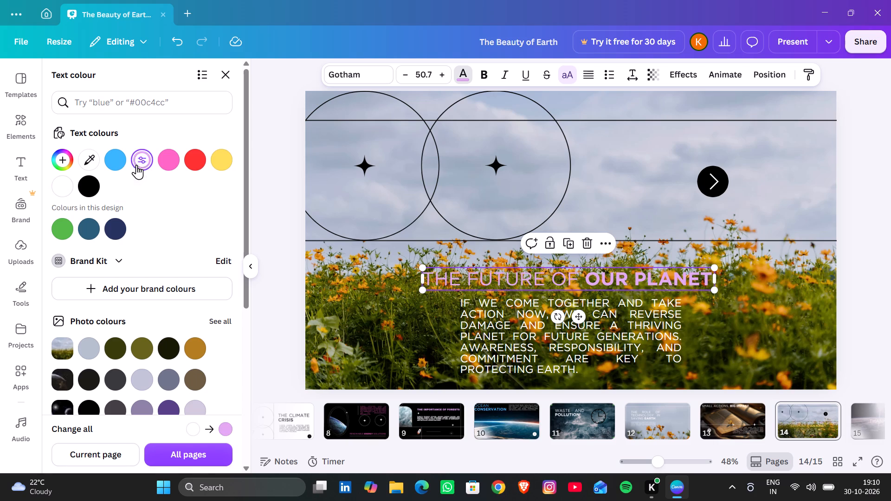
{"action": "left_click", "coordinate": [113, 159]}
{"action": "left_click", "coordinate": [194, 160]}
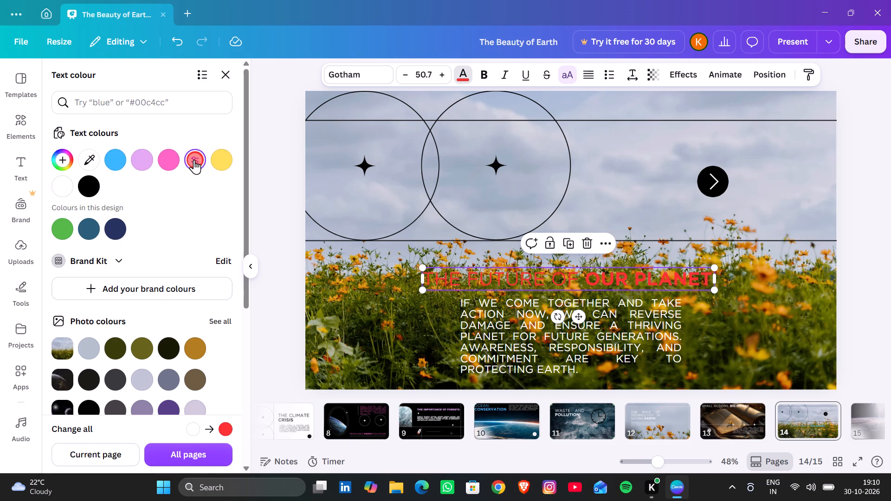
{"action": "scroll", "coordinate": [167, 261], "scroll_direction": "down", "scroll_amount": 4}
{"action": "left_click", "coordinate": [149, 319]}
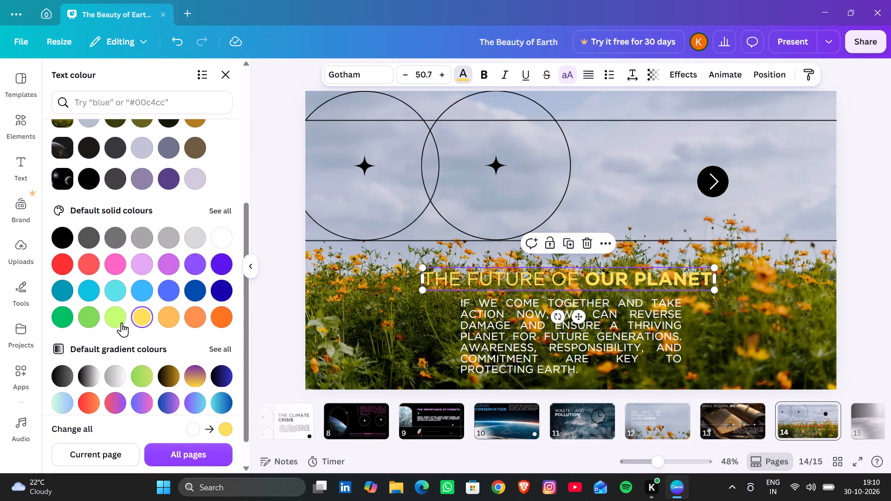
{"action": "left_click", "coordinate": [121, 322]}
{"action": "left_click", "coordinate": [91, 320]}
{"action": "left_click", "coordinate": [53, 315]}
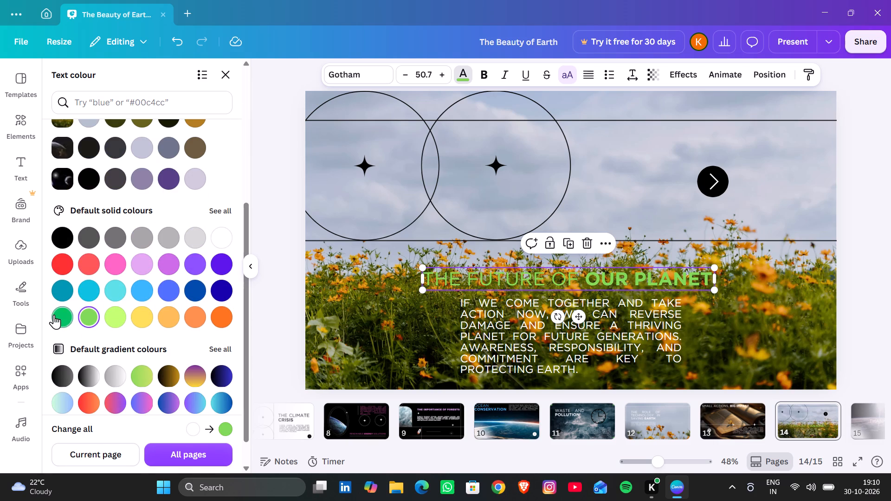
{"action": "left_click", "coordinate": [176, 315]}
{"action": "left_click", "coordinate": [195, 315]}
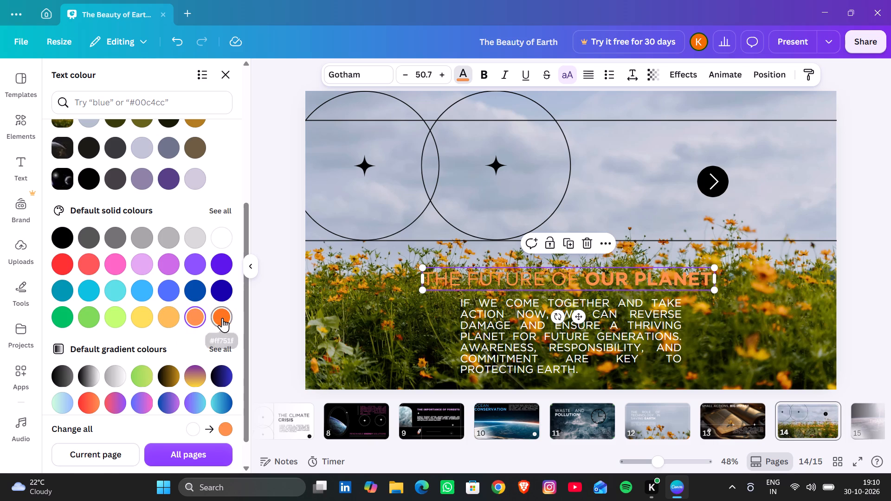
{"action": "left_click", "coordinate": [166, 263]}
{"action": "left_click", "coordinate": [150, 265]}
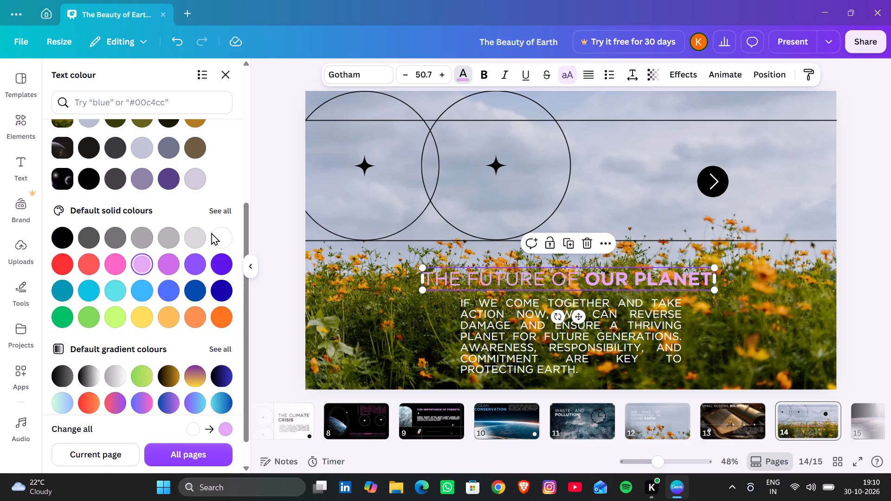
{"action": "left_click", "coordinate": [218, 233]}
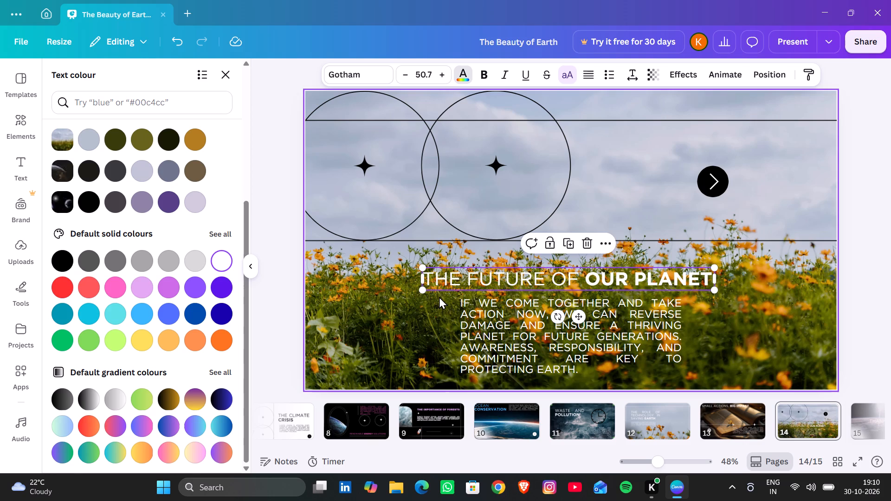
Enlarge slide 12's body paragraph below the title to font size 31.5.
{"action": "left_click", "coordinate": [644, 394]}
{"action": "left_click", "coordinate": [651, 410]}
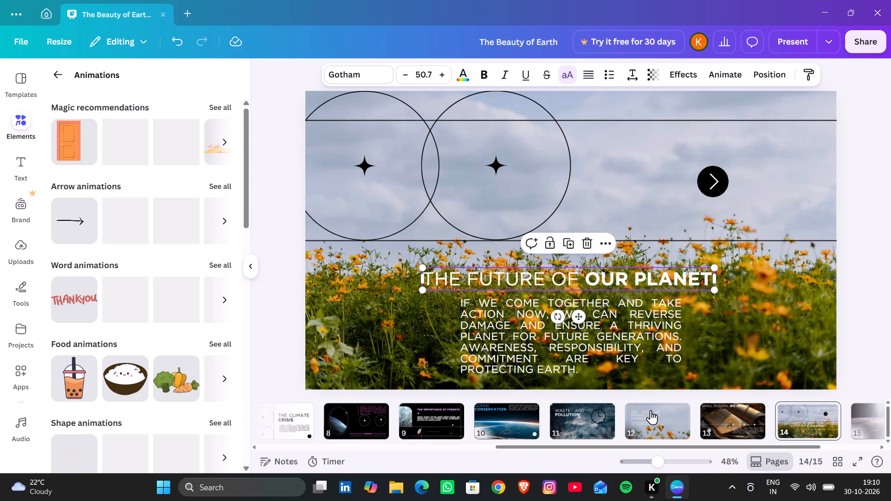
{"action": "left_click", "coordinate": [505, 256]}
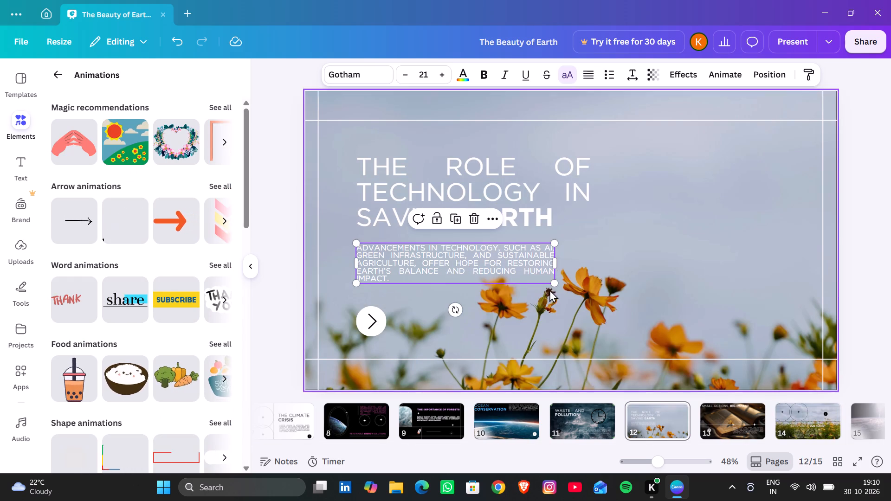
{"action": "left_click_drag", "start_coordinate": [555, 283], "coordinate": [648, 334]}
{"action": "left_click", "coordinate": [549, 288]}
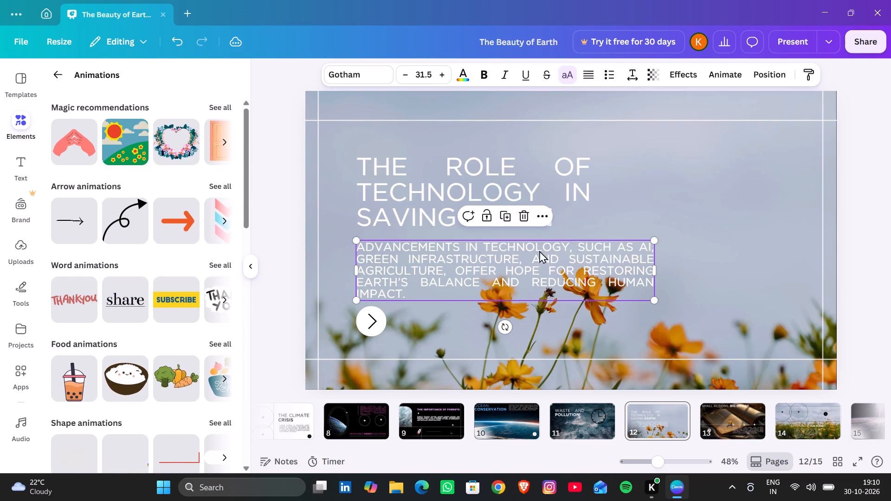
Recolour slide 12's THE ROLE OF TECHNOLOGY IN SAVING EARTH title and its body paragraph black.
{"action": "left_click", "coordinate": [526, 192]}
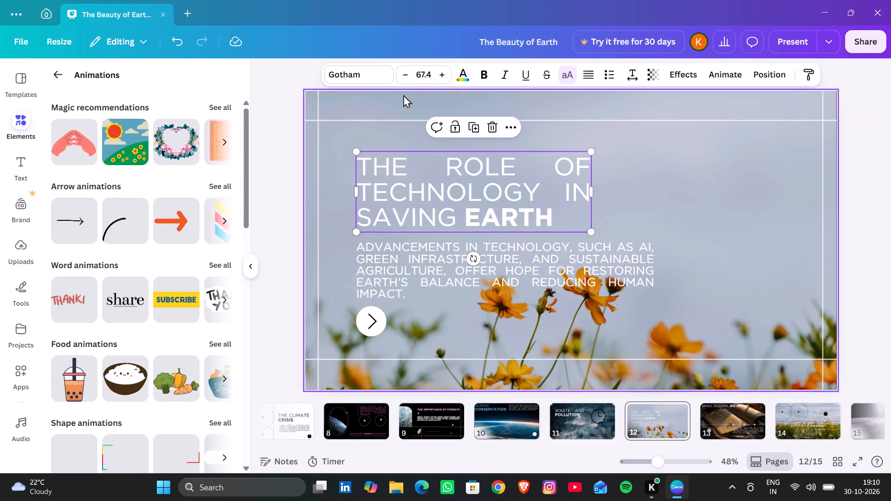
{"action": "left_click", "coordinate": [459, 76]}
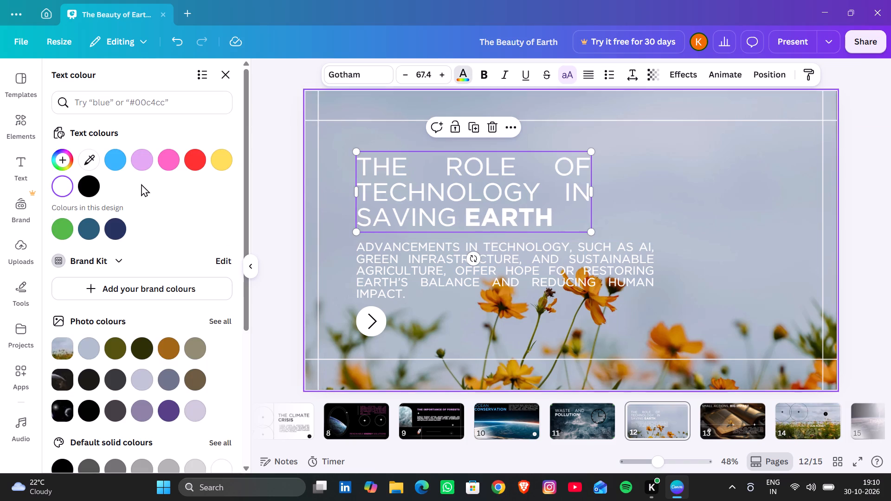
{"action": "left_click", "coordinate": [91, 189]}
{"action": "left_click", "coordinate": [442, 252]}
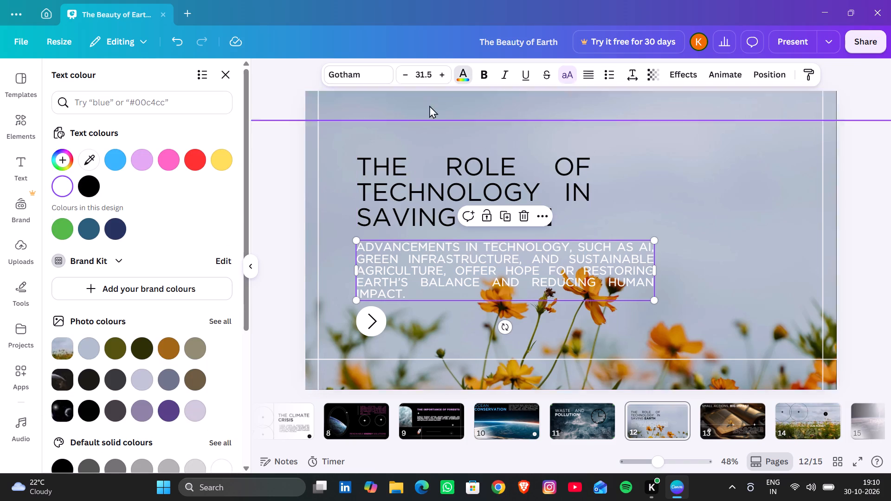
{"action": "left_click", "coordinate": [84, 189]}
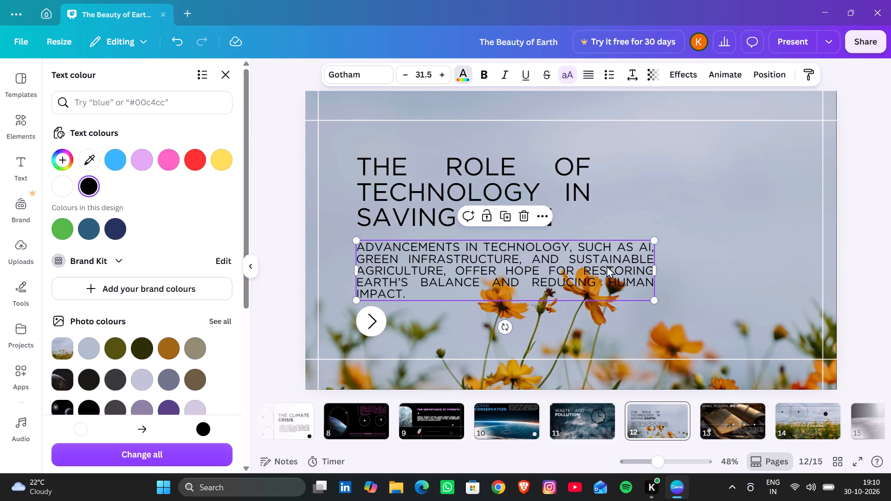
Enlarge slide 12's body paragraph to font size 45.8, extending it toward the slide's lower-right.
{"action": "left_click_drag", "start_coordinate": [656, 297], "coordinate": [777, 340]}
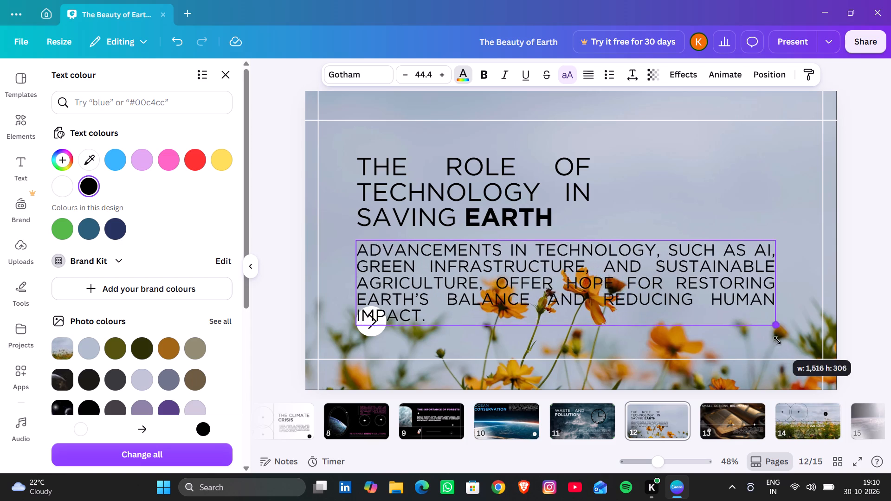
{"action": "left_click_drag", "start_coordinate": [777, 340], "coordinate": [788, 342]}
{"action": "left_click", "coordinate": [697, 291]}
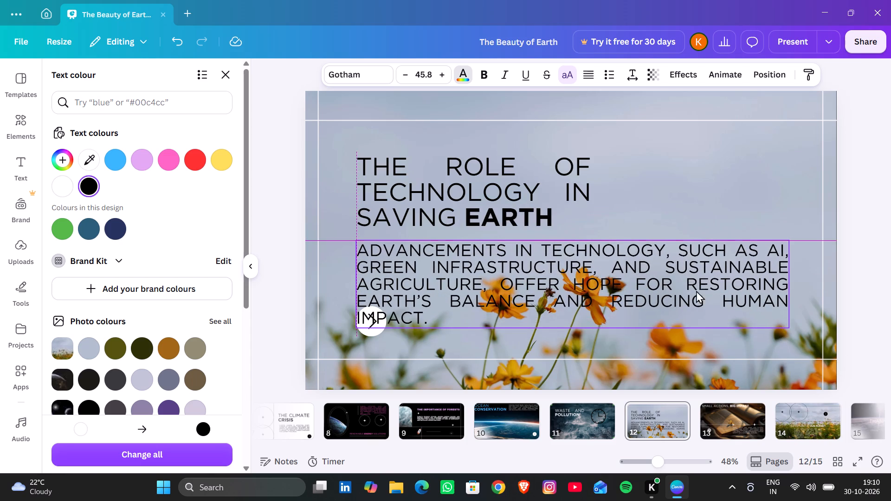
Move slide 12's white circle arrow from the end of the body paragraph to the slide's upper-right corner.
{"action": "left_click", "coordinate": [373, 335]}
{"action": "left_click_drag", "start_coordinate": [373, 331], "coordinate": [383, 343]}
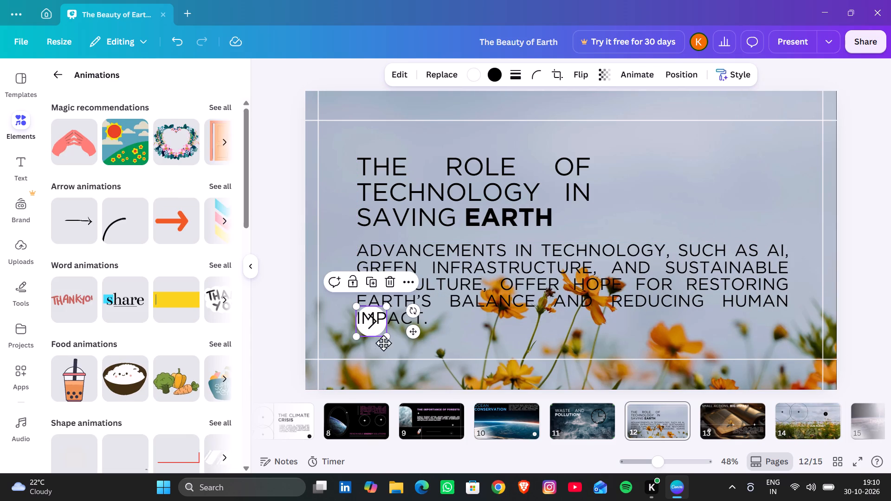
{"action": "left_click_drag", "start_coordinate": [383, 343], "coordinate": [793, 154]}
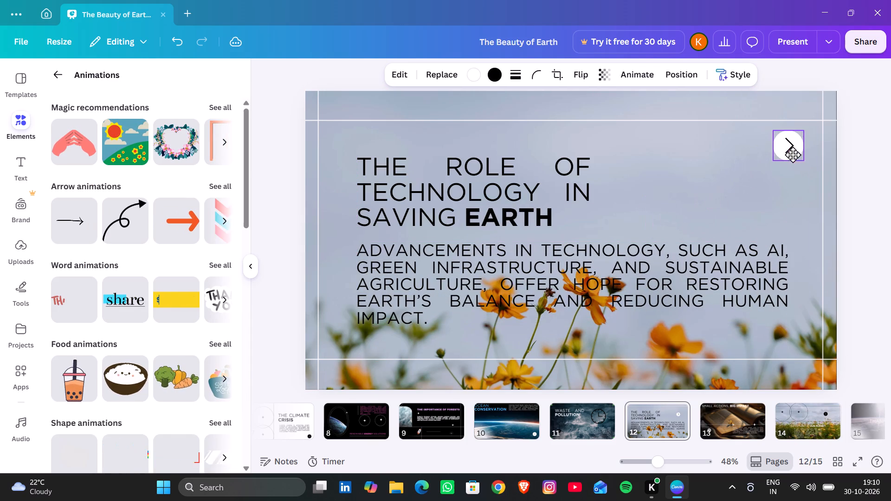
{"action": "left_click_drag", "start_coordinate": [793, 154], "coordinate": [801, 154]}
{"action": "left_click", "coordinate": [775, 173]}
{"action": "left_click", "coordinate": [720, 181]}
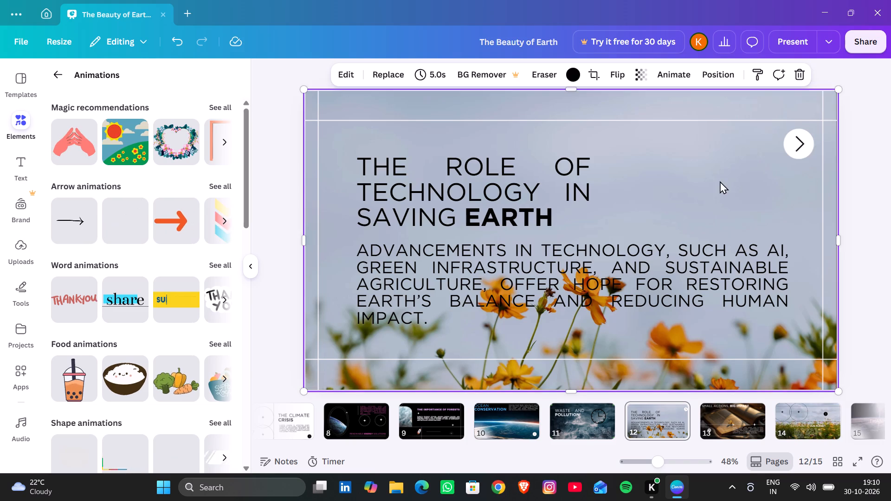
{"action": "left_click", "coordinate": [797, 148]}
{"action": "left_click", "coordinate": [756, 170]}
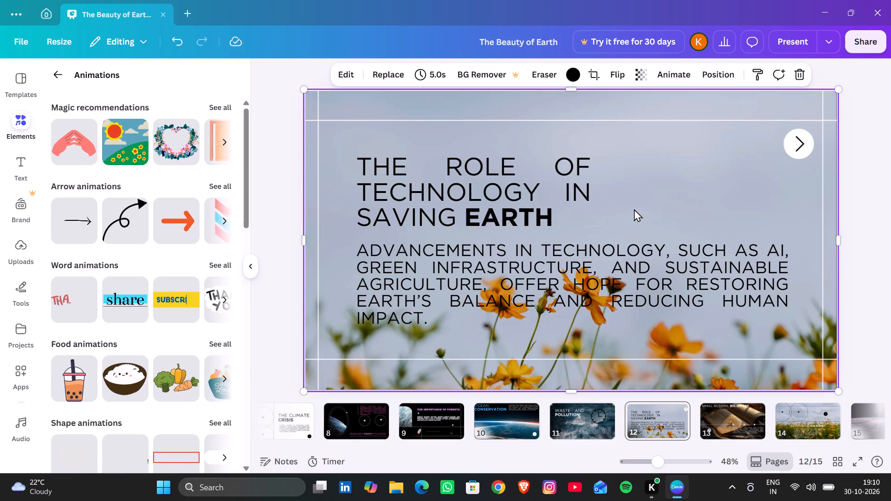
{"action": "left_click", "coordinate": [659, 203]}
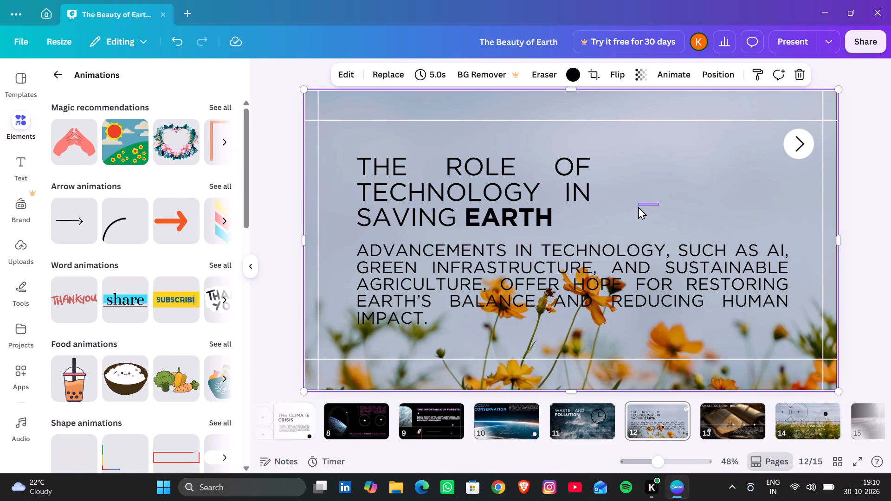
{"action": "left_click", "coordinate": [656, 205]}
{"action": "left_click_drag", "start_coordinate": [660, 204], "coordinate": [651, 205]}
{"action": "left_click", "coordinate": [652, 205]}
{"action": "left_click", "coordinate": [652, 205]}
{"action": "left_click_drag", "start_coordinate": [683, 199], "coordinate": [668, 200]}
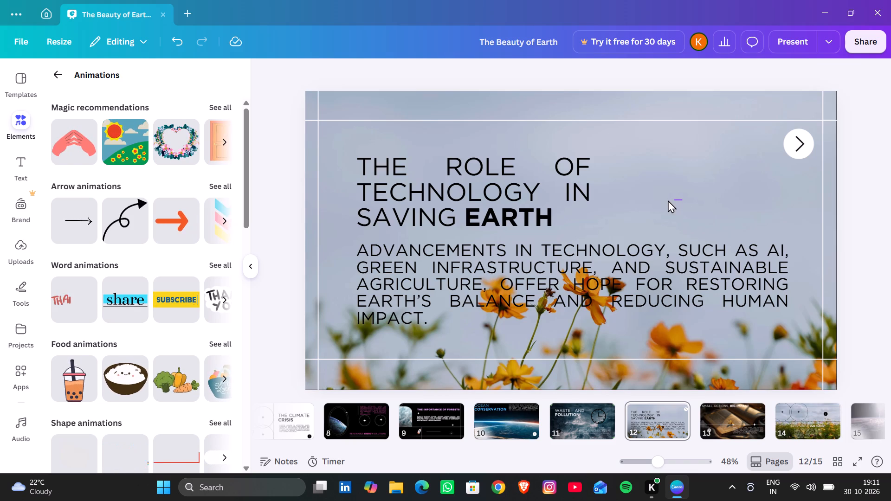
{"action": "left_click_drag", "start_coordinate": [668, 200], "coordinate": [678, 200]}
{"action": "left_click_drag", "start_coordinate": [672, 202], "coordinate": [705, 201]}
Try tan, dark brown, white and light grey on slide 13's SMALL ACTIONS, BIG IMPACT title, ending on the grey-to-white gradient.
{"action": "left_click", "coordinate": [709, 426]}
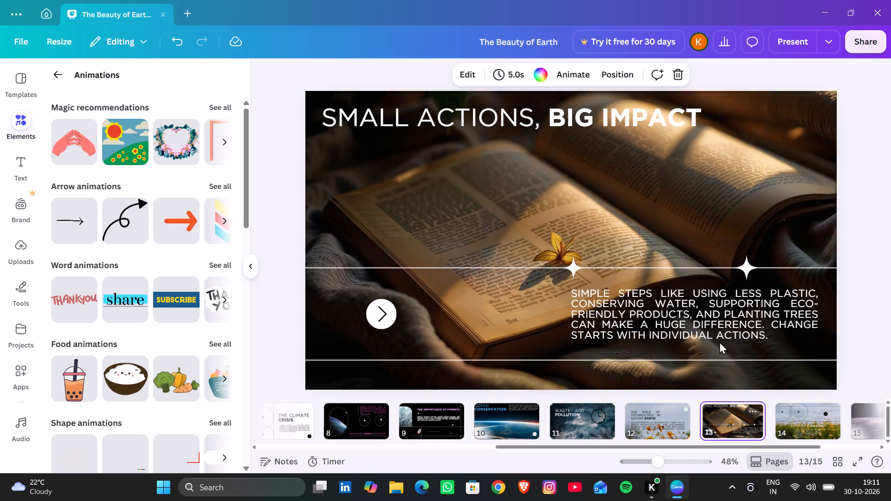
{"action": "left_click", "coordinate": [449, 111]}
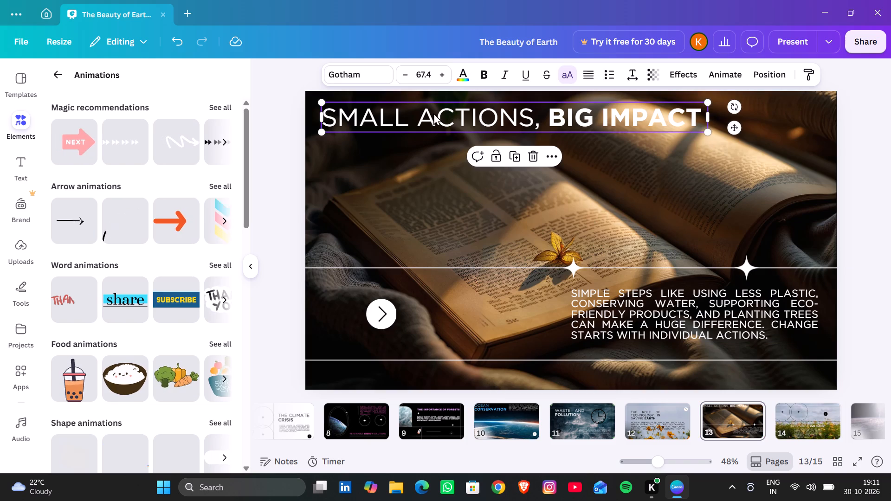
{"action": "left_click", "coordinate": [462, 69]}
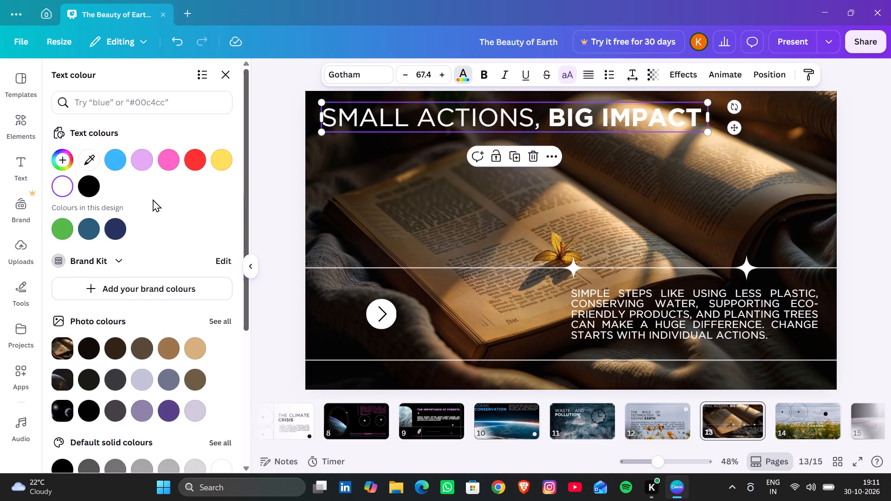
{"action": "left_click", "coordinate": [198, 352]}
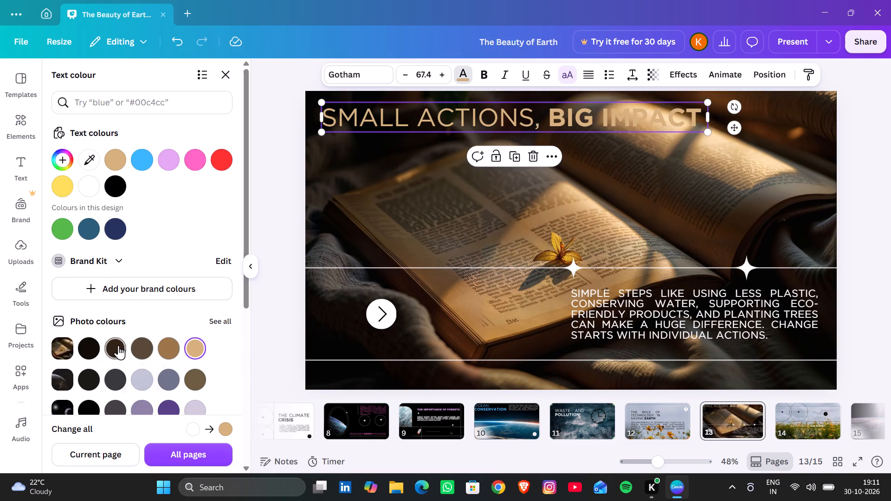
{"action": "left_click", "coordinate": [117, 345]}
{"action": "left_click", "coordinate": [200, 353]}
{"action": "scroll", "coordinate": [200, 353], "scroll_direction": "down", "scroll_amount": 4}
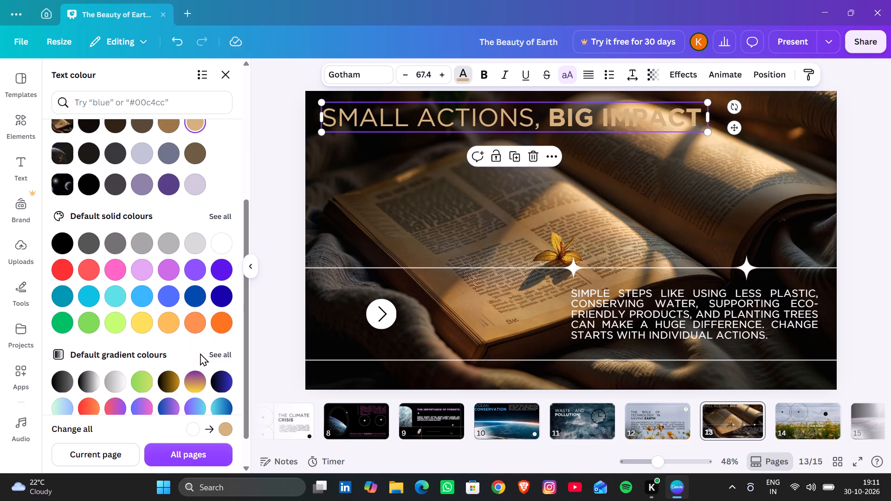
{"action": "left_click", "coordinate": [228, 244]}
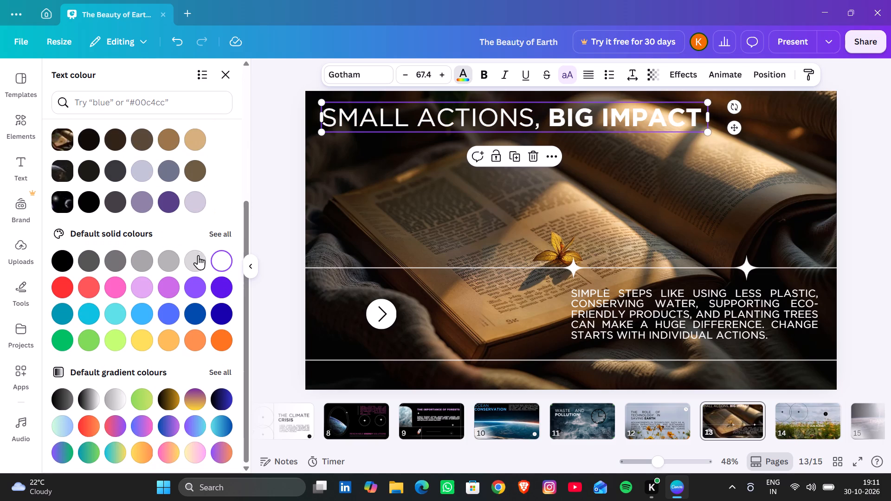
{"action": "left_click", "coordinate": [198, 255]}
{"action": "left_click", "coordinate": [117, 391]}
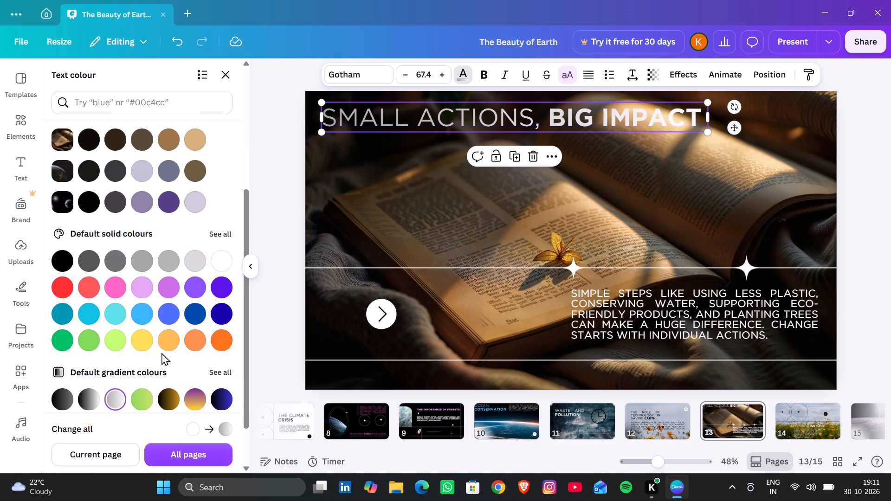
Enlarge slide 13's body paragraph to font size 33 and shift it slightly left and down between the two horizontal lines.
{"action": "left_click", "coordinate": [616, 319]}
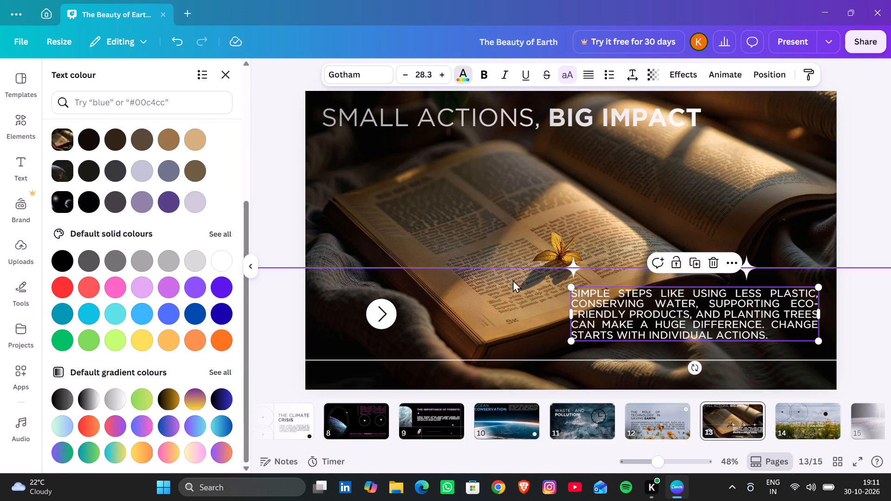
{"action": "left_click_drag", "start_coordinate": [569, 286], "coordinate": [526, 281]}
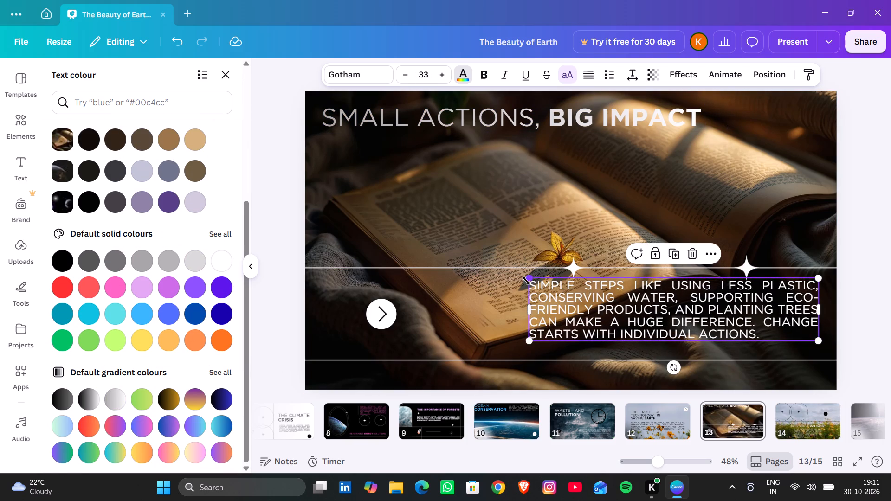
{"action": "left_click_drag", "start_coordinate": [644, 294], "coordinate": [630, 297]}
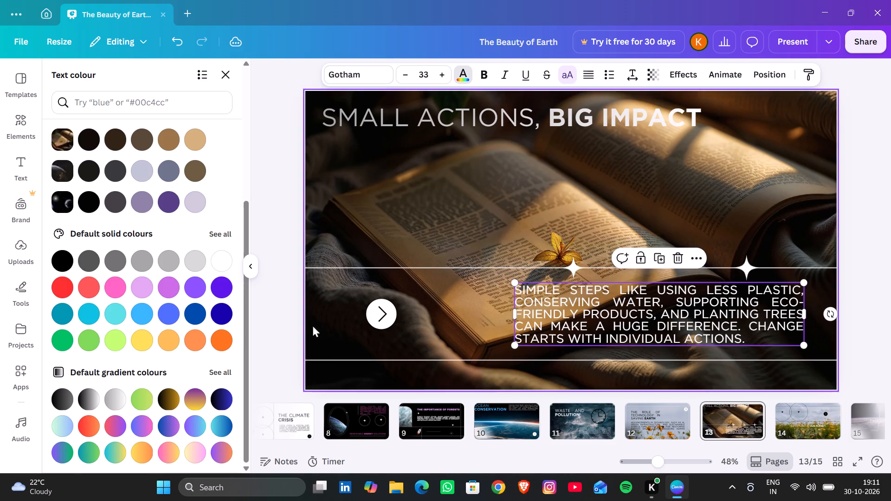
{"action": "left_click", "coordinate": [287, 305]}
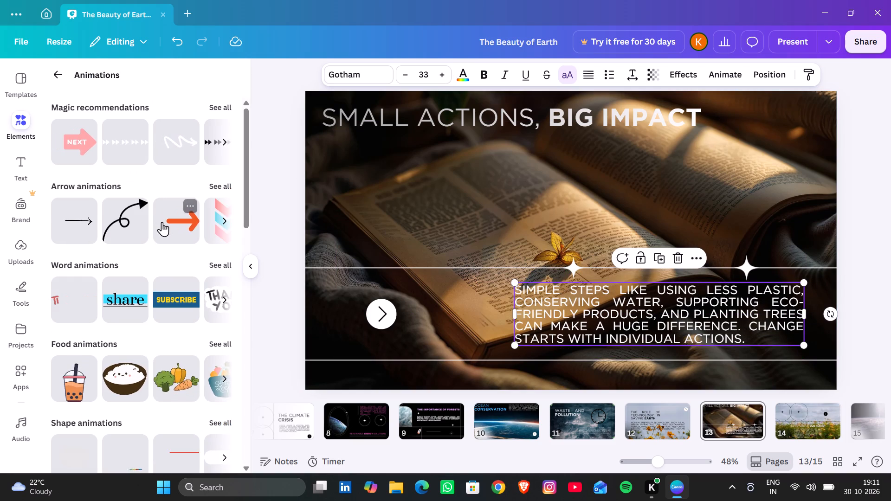
Add the animated orange arrow to slide 13, shrink it to about 310 wide and place it just right of the title.
{"action": "left_click", "coordinate": [162, 222]}
{"action": "left_click_drag", "start_coordinate": [807, 342], "coordinate": [396, 227]}
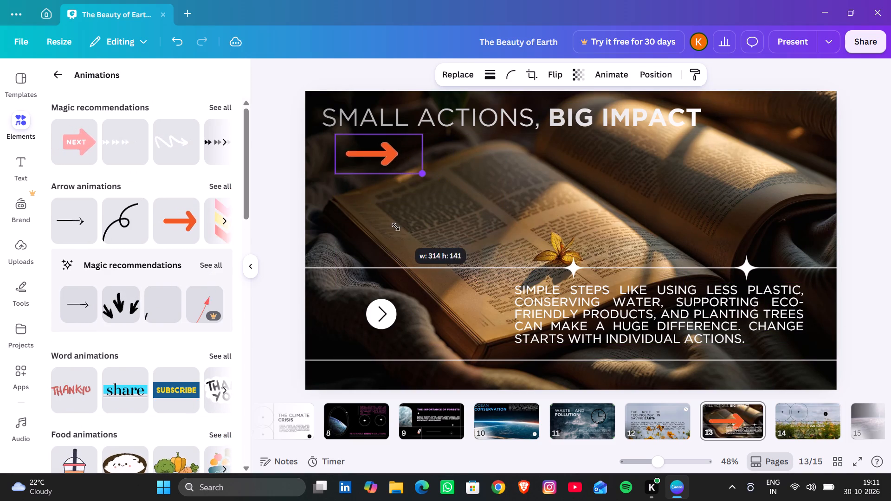
{"action": "left_click_drag", "start_coordinate": [396, 227], "coordinate": [394, 227]}
{"action": "left_click_drag", "start_coordinate": [373, 156], "coordinate": [772, 120]}
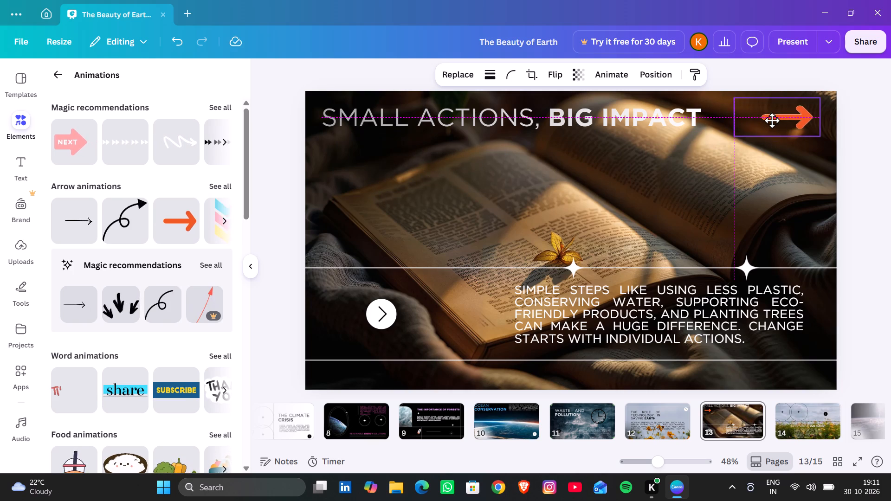
{"action": "left_click_drag", "start_coordinate": [772, 120], "coordinate": [781, 119]}
{"action": "left_click", "coordinate": [649, 213]}
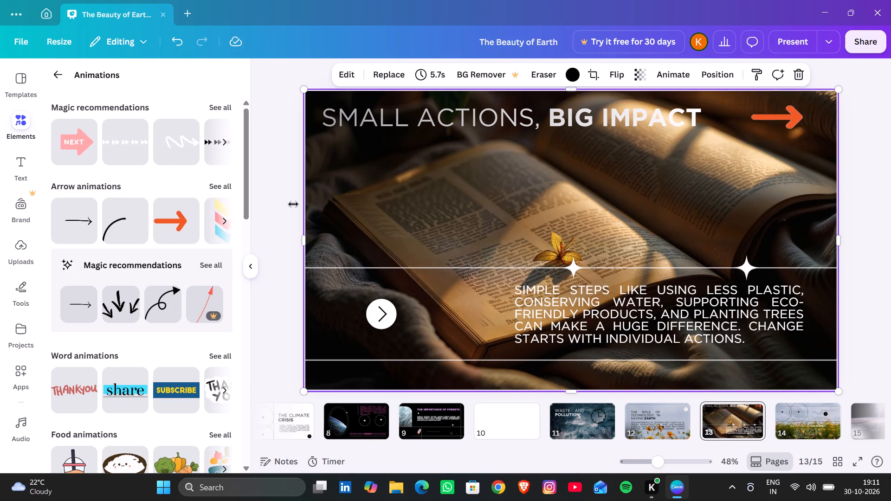
Add the animated yellow flame from the trending animations to slide 13, shrink it and place it left of the white circle arrow.
{"action": "scroll", "coordinate": [144, 211], "scroll_direction": "down", "scroll_amount": 8}
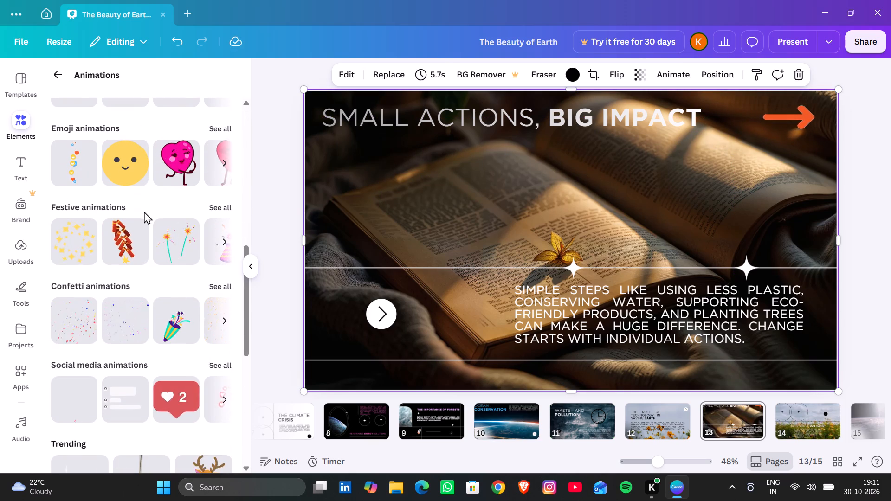
{"action": "scroll", "coordinate": [149, 322], "scroll_direction": "down", "scroll_amount": 4}
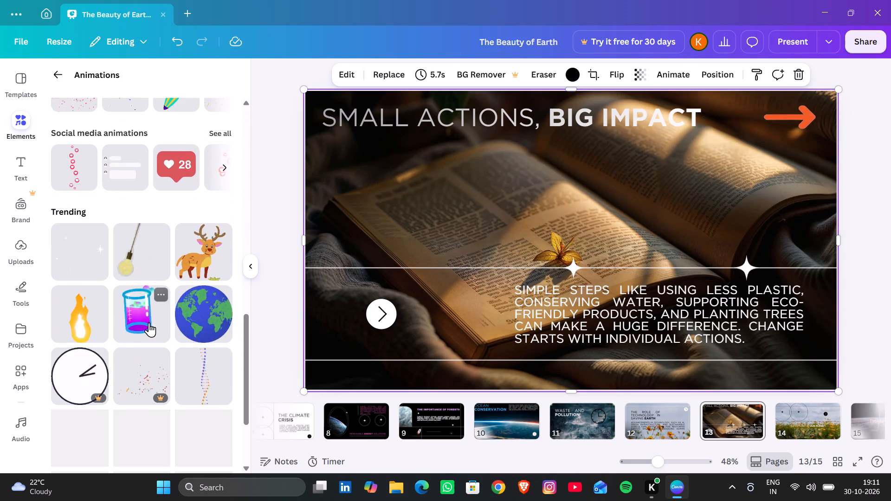
{"action": "left_click", "coordinate": [86, 318]}
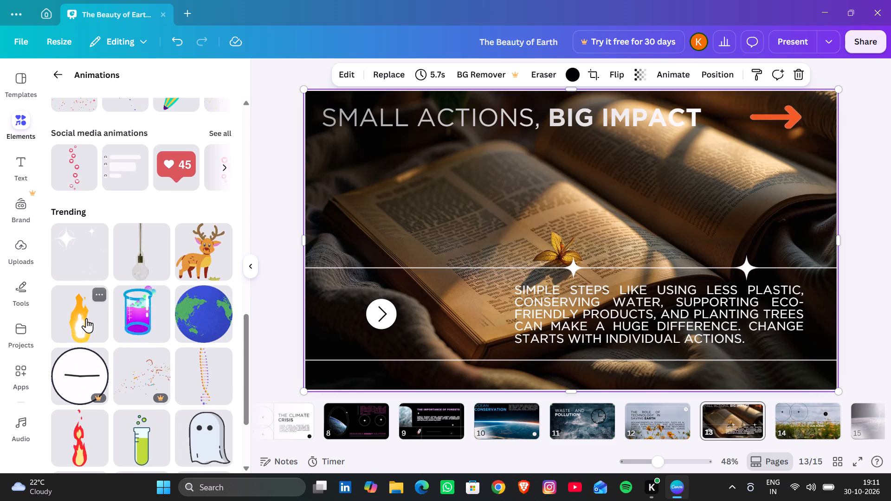
{"action": "left_click_drag", "start_coordinate": [526, 360], "coordinate": [616, 176]}
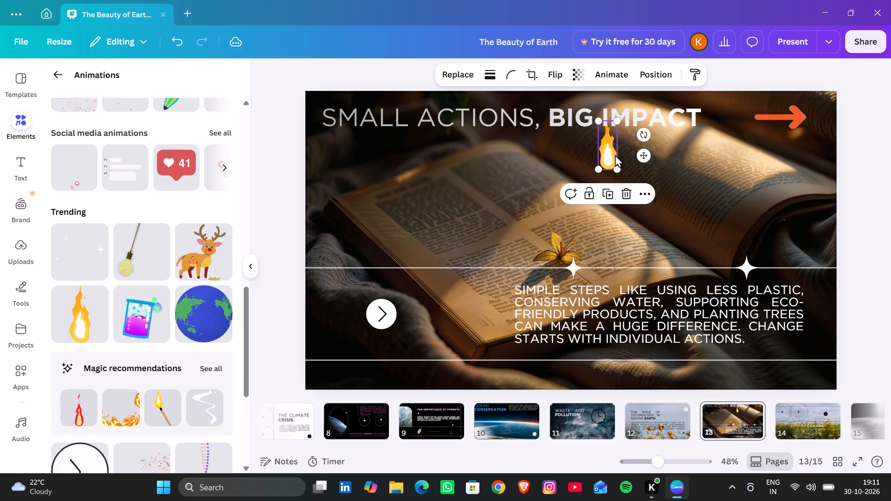
{"action": "left_click_drag", "start_coordinate": [610, 152], "coordinate": [430, 327]}
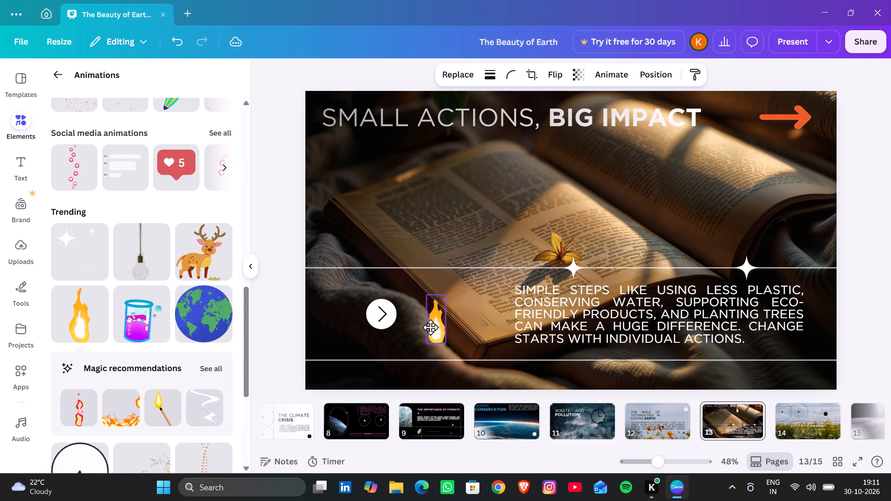
{"action": "left_click_drag", "start_coordinate": [430, 327], "coordinate": [384, 320]}
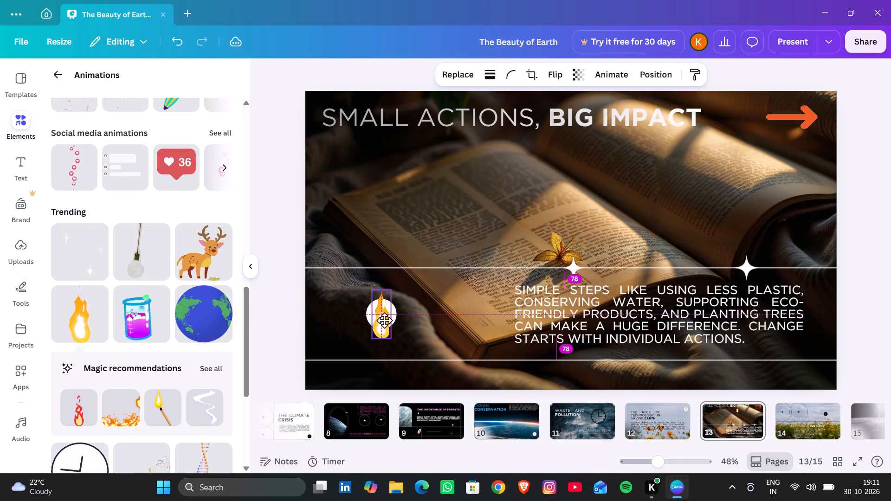
{"action": "left_click_drag", "start_coordinate": [384, 320], "coordinate": [433, 195]}
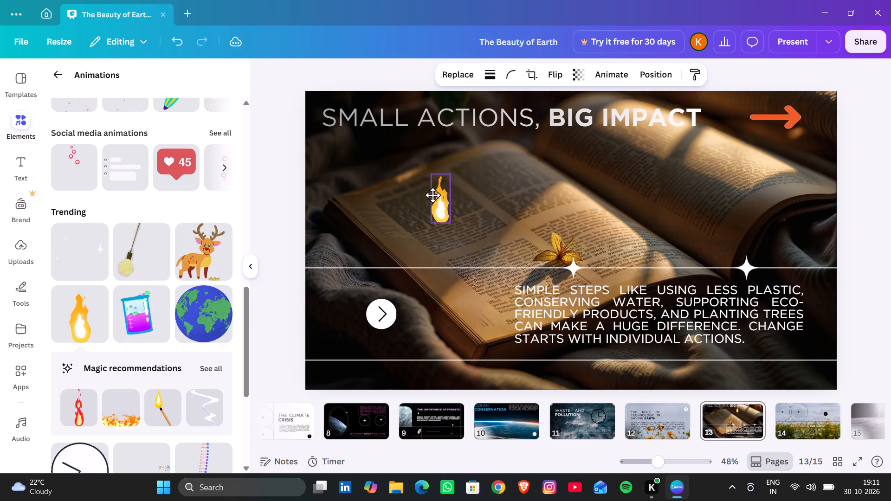
{"action": "left_click_drag", "start_coordinate": [433, 195], "coordinate": [331, 364]}
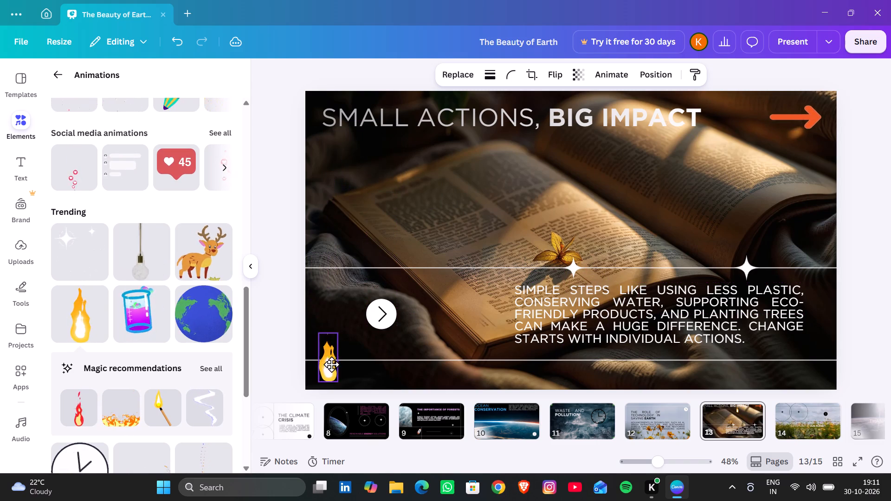
{"action": "left_click_drag", "start_coordinate": [331, 364], "coordinate": [325, 319]}
{"action": "left_click", "coordinate": [377, 367]}
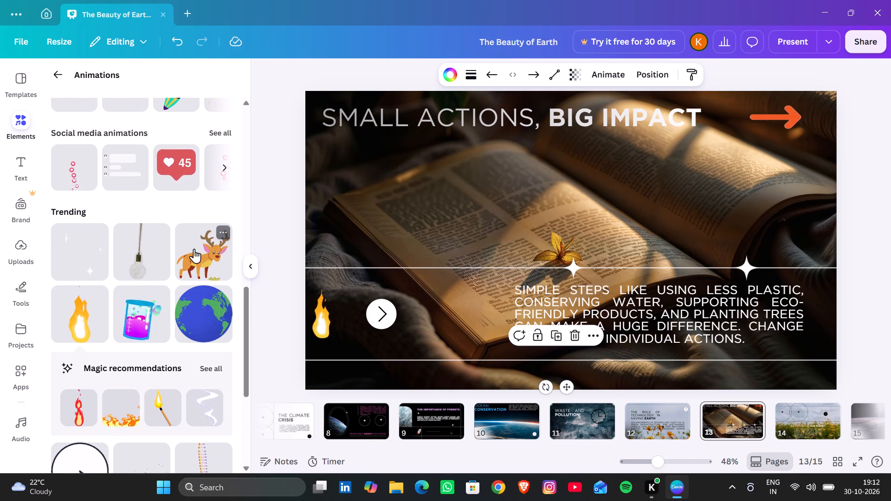
Enlarge slide 15's THANK YOU text to font size 176, narrow its text box and centre it on the slide.
{"action": "scroll", "coordinate": [306, 319], "scroll_direction": "down", "scroll_amount": 5}
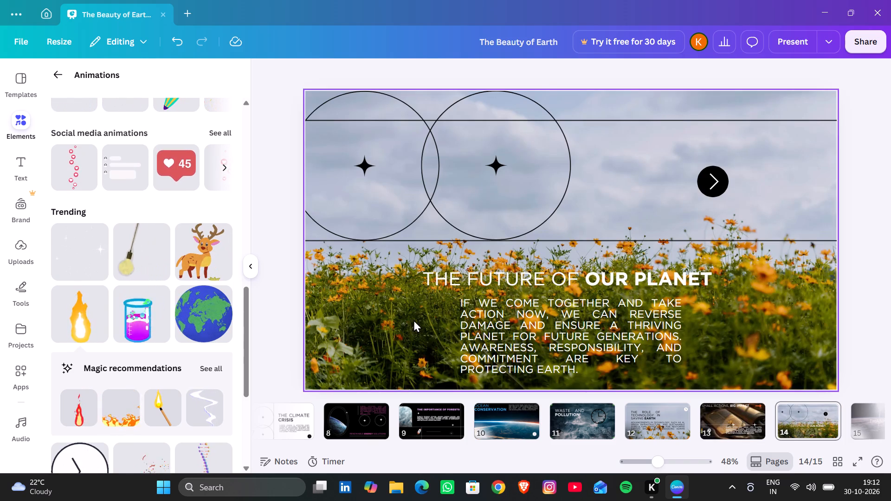
{"action": "scroll", "coordinate": [413, 320], "scroll_direction": "down", "scroll_amount": 2}
{"action": "left_click", "coordinate": [500, 246]}
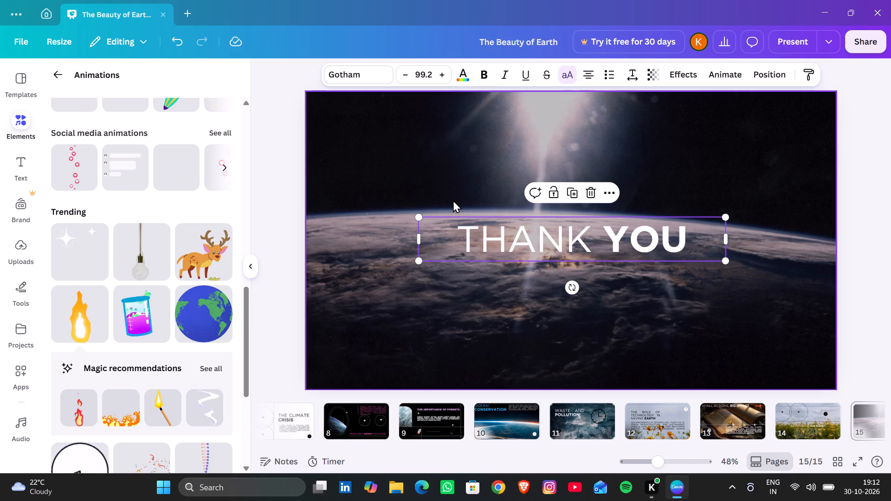
{"action": "left_click_drag", "start_coordinate": [421, 216], "coordinate": [290, 42]}
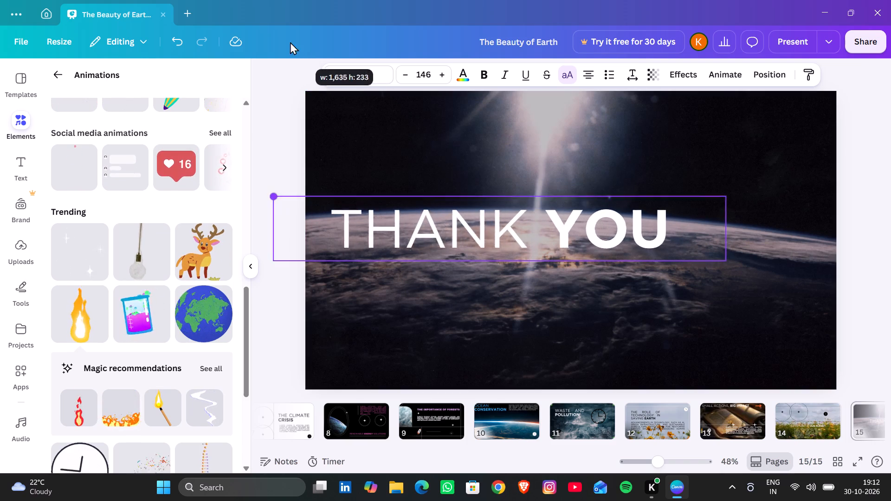
{"action": "left_click_drag", "start_coordinate": [290, 42], "coordinate": [210, 0]}
{"action": "left_click_drag", "start_coordinate": [460, 245], "coordinate": [588, 206]}
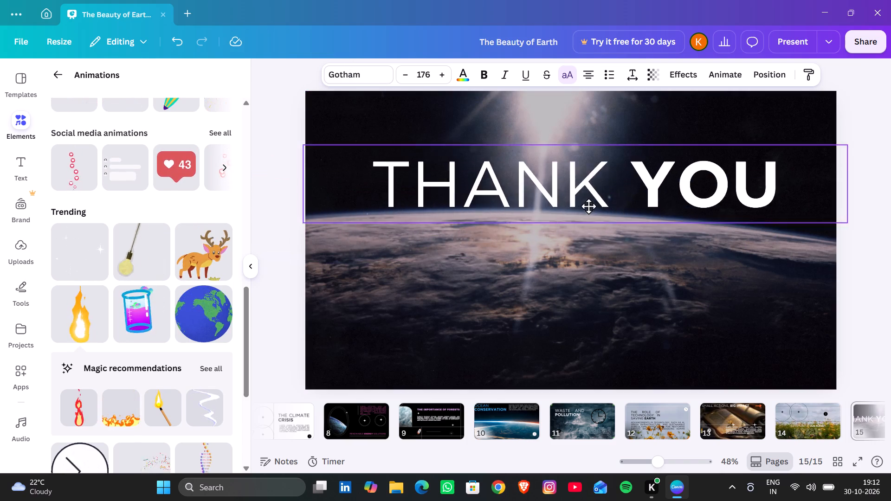
{"action": "left_click_drag", "start_coordinate": [588, 206], "coordinate": [561, 244]}
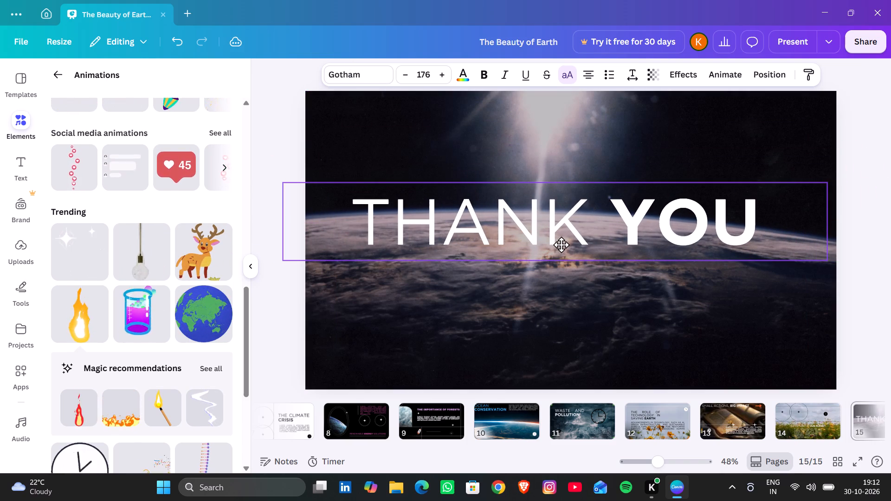
{"action": "left_click_drag", "start_coordinate": [561, 244], "coordinate": [562, 244]}
{"action": "left_click_drag", "start_coordinate": [283, 223], "coordinate": [358, 226]}
{"action": "left_click_drag", "start_coordinate": [633, 221], "coordinate": [627, 221]}
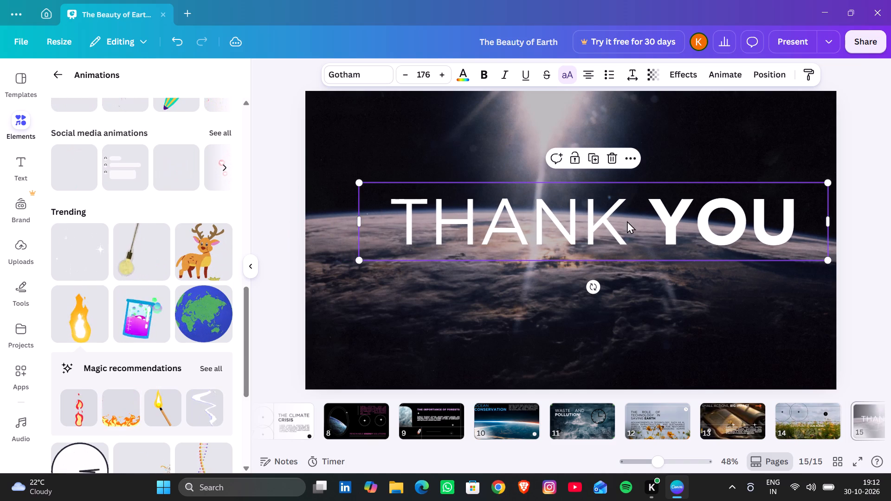
{"action": "left_click_drag", "start_coordinate": [627, 221], "coordinate": [612, 229]}
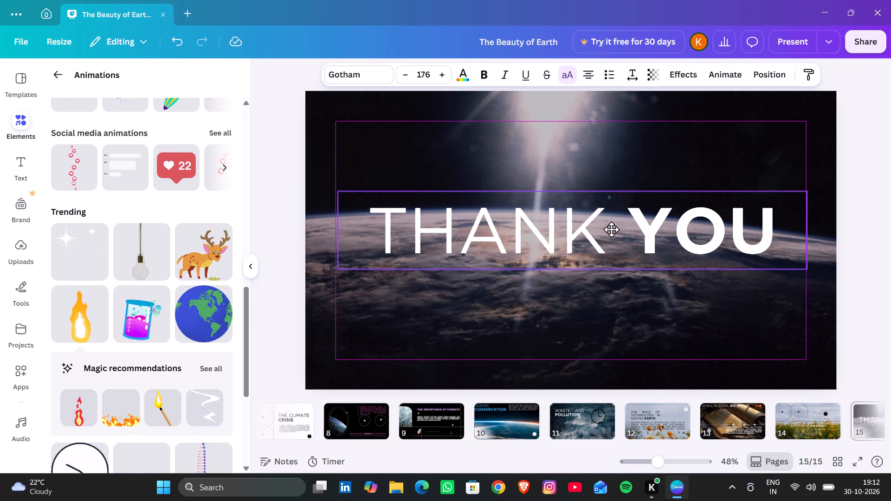
{"action": "left_click", "coordinate": [736, 323]}
{"action": "left_click", "coordinate": [727, 249]}
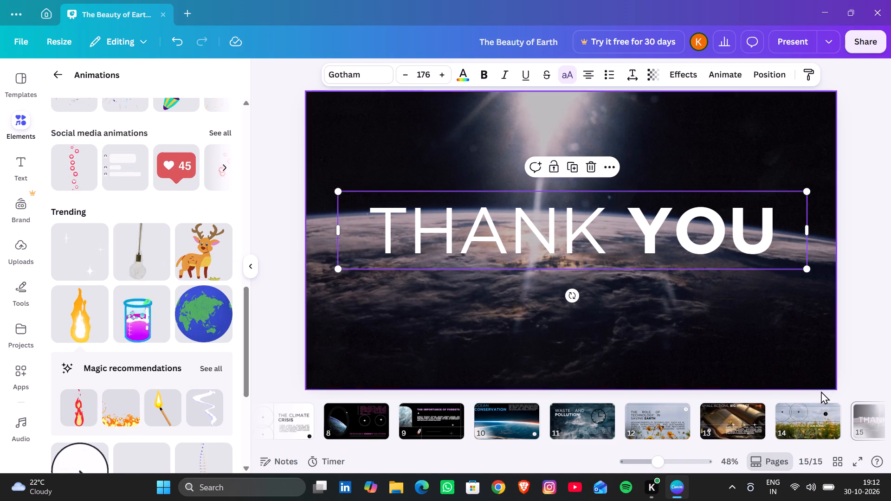
{"action": "left_click", "coordinate": [821, 391]}
Change the THANK YOU text colour on slide 15 to pink.
{"action": "left_click", "coordinate": [668, 249]}
{"action": "left_click", "coordinate": [465, 76]}
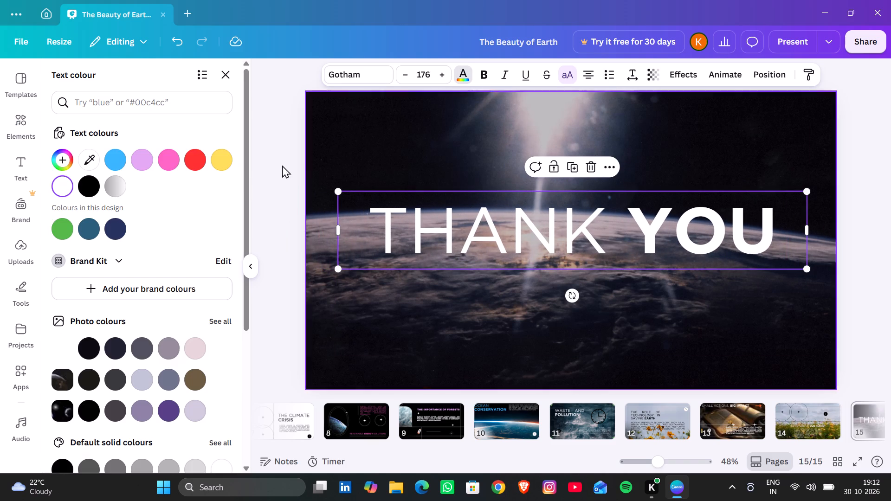
{"action": "left_click", "coordinate": [164, 164]}
{"action": "left_click", "coordinate": [478, 306]}
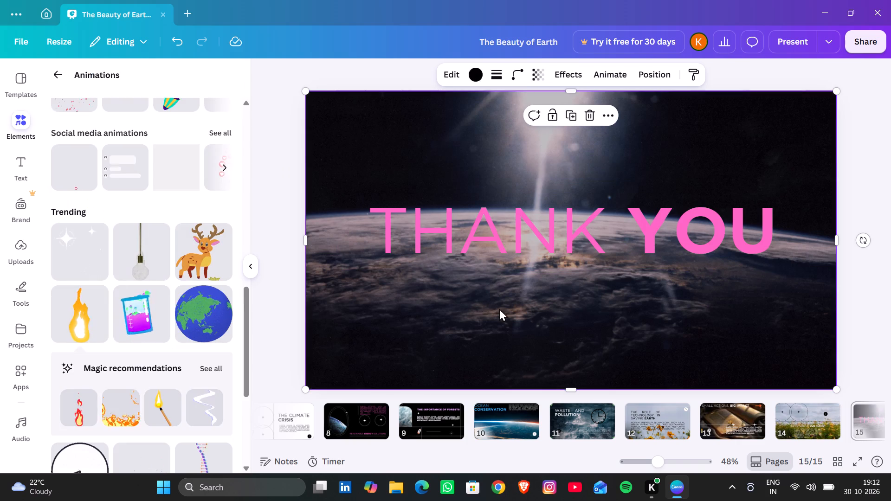
Add the animated blue-and-green globe from the trending animations to slide 15, shrink it and centre it just below THANK YOU.
{"action": "left_click", "coordinate": [607, 317]}
{"action": "right_click", "coordinate": [607, 317]}
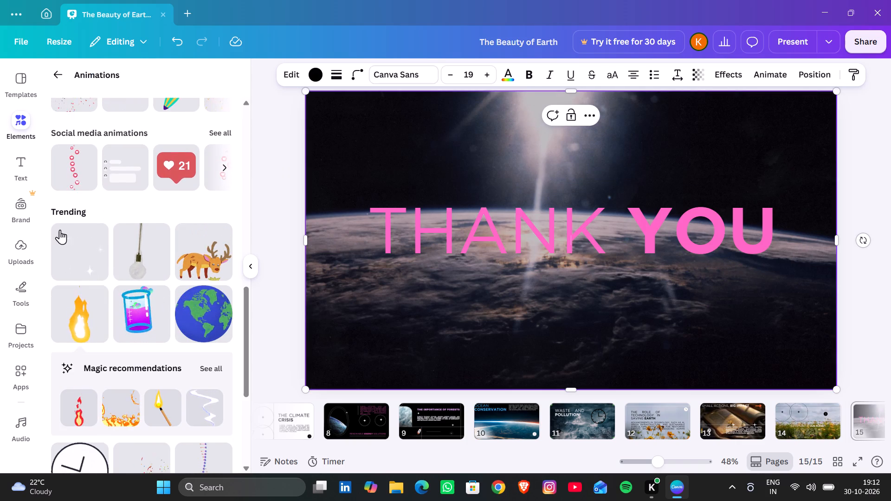
{"action": "left_click", "coordinate": [19, 128]}
{"action": "left_click", "coordinate": [362, 304]}
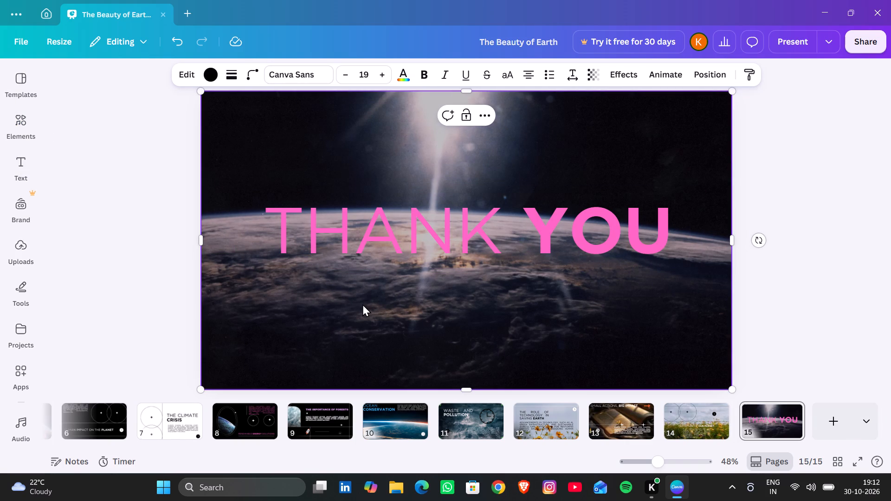
{"action": "right_click", "coordinate": [362, 304]}
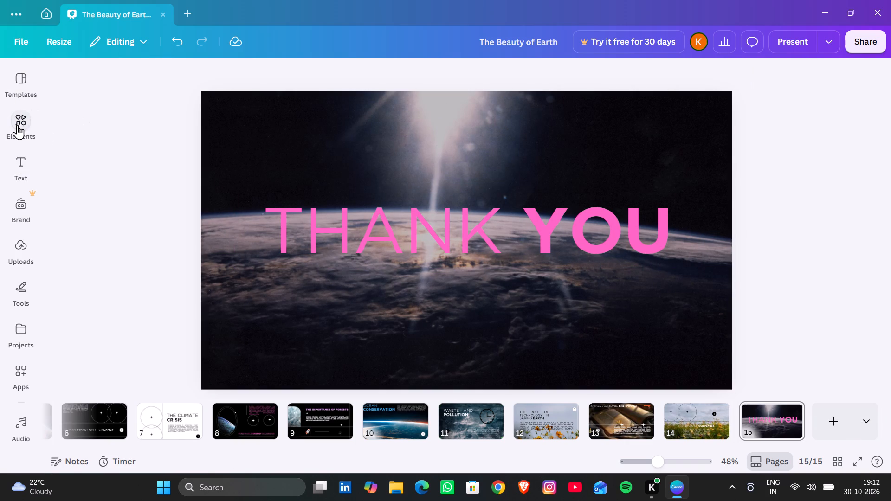
{"action": "left_click", "coordinate": [17, 125]}
{"action": "left_click", "coordinate": [194, 330]}
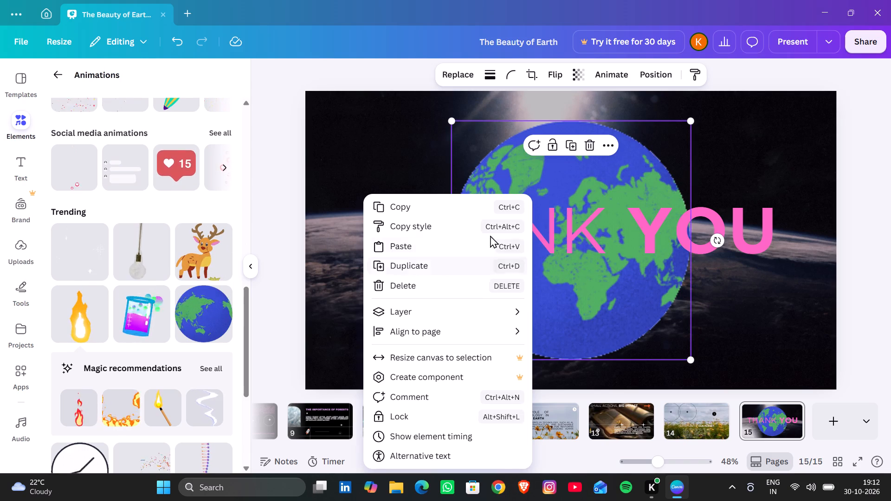
{"action": "left_click", "coordinate": [777, 281]}
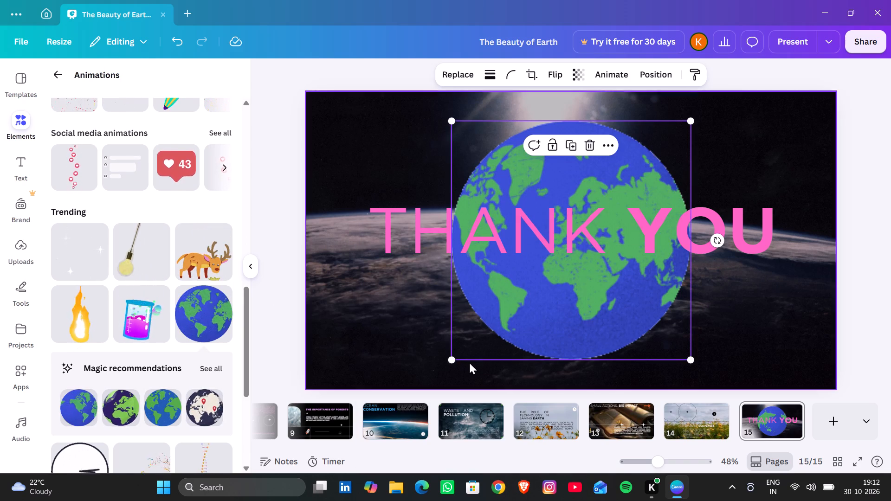
{"action": "left_click_drag", "start_coordinate": [452, 360], "coordinate": [602, 156]}
{"action": "left_click_drag", "start_coordinate": [652, 144], "coordinate": [555, 308]}
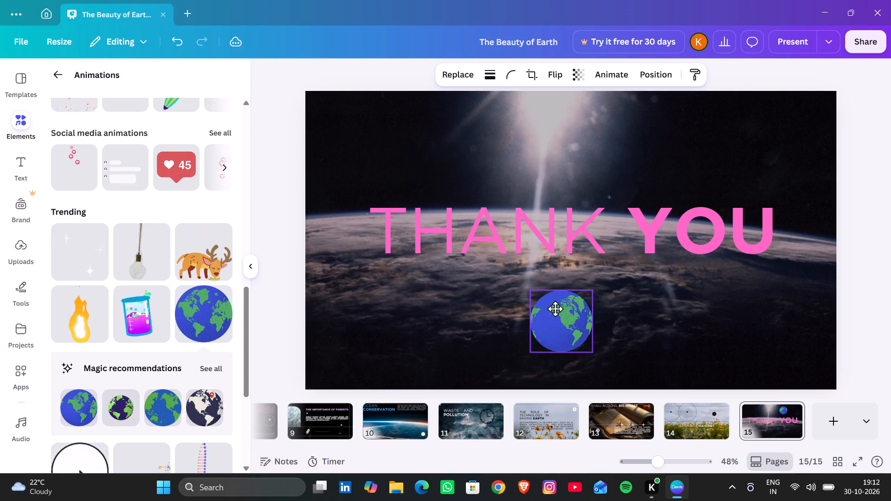
{"action": "left_click_drag", "start_coordinate": [555, 308], "coordinate": [555, 299]}
{"action": "left_click", "coordinate": [766, 315]}
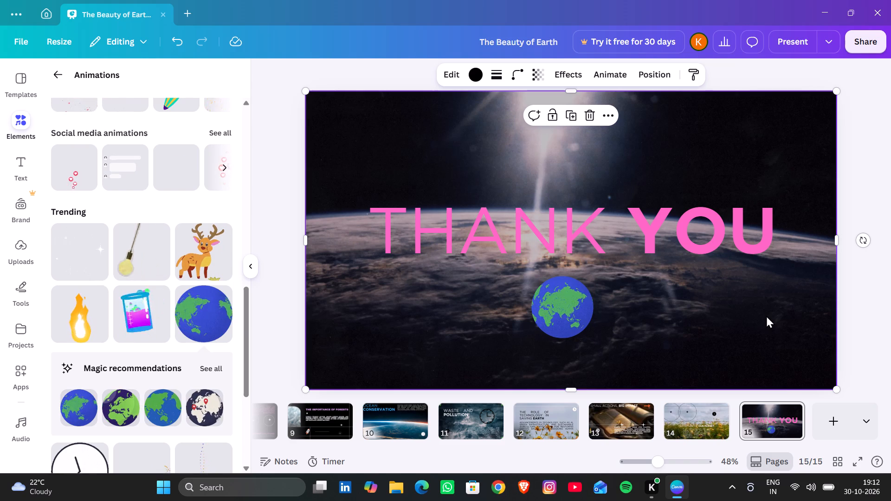
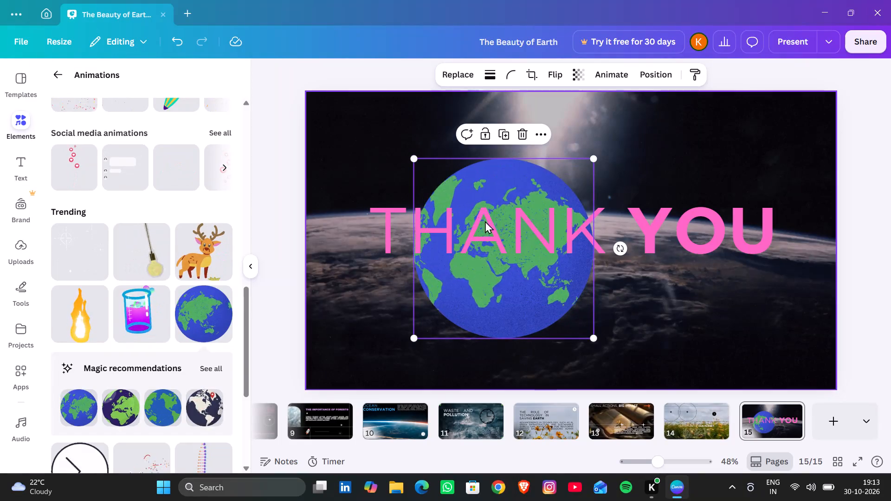
Move the animated globe on slide 15 so it sits centred behind the THANK YOU text.
{"action": "left_click_drag", "start_coordinate": [512, 293], "coordinate": [569, 269]}
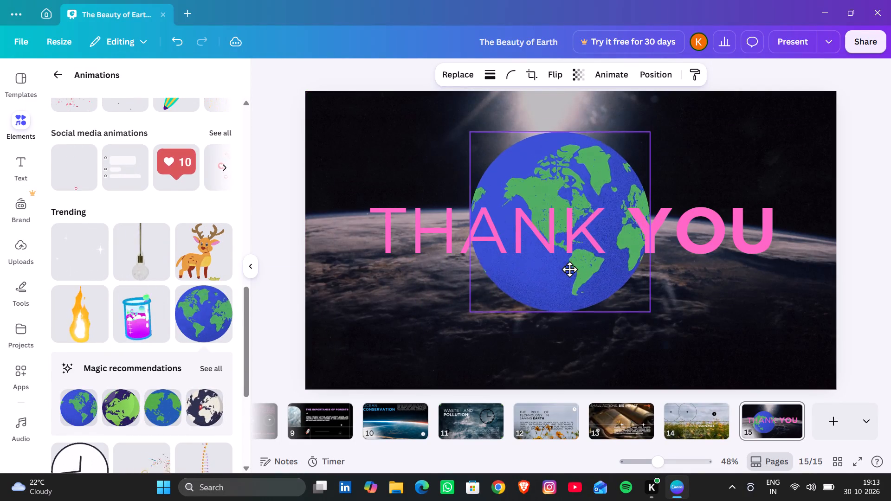
{"action": "left_click_drag", "start_coordinate": [569, 269], "coordinate": [569, 271]}
{"action": "left_click", "coordinate": [755, 284]}
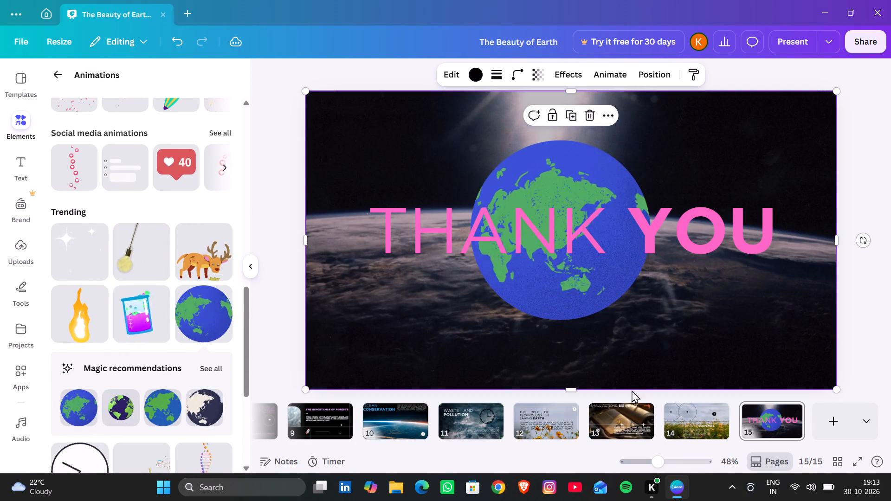
Add the animated blue-and-green globe to slide 12, shrink it and place it between the heading and the white circle arrow.
{"action": "left_click", "coordinate": [571, 412]}
{"action": "left_click_drag", "start_coordinate": [218, 308], "coordinate": [226, 307]}
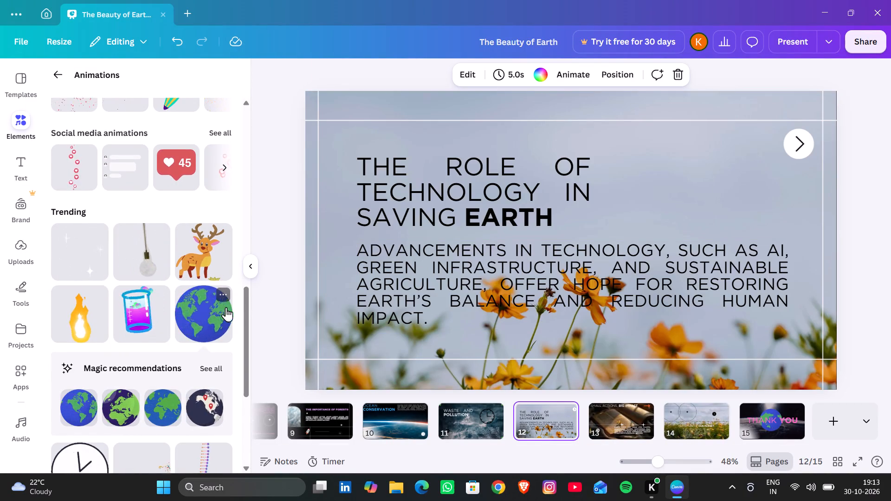
{"action": "left_click_drag", "start_coordinate": [226, 307], "coordinate": [674, 177]}
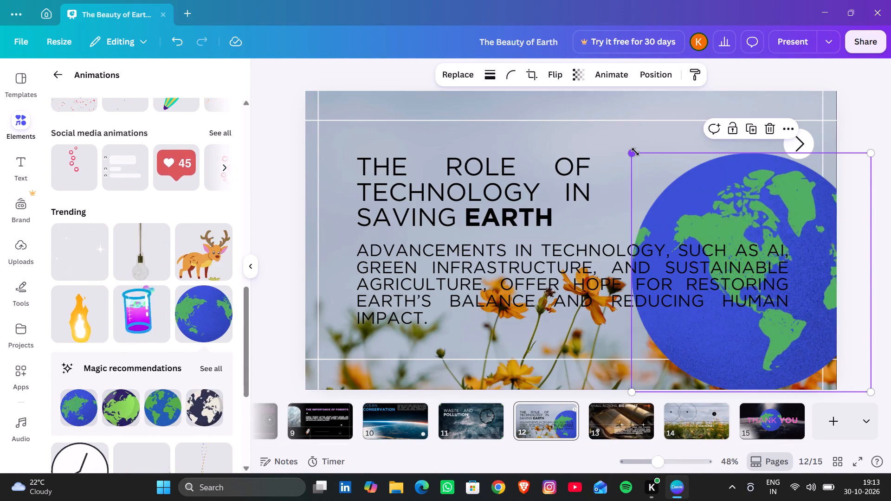
{"action": "left_click_drag", "start_coordinate": [635, 152], "coordinate": [847, 283]}
{"action": "left_click_drag", "start_coordinate": [833, 355], "coordinate": [775, 257]}
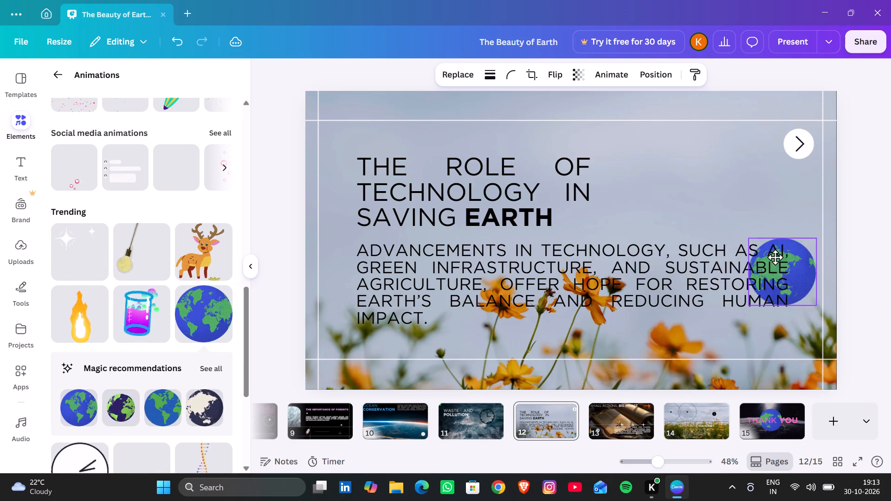
{"action": "left_click_drag", "start_coordinate": [775, 257], "coordinate": [713, 173]}
{"action": "left_click", "coordinate": [789, 193]}
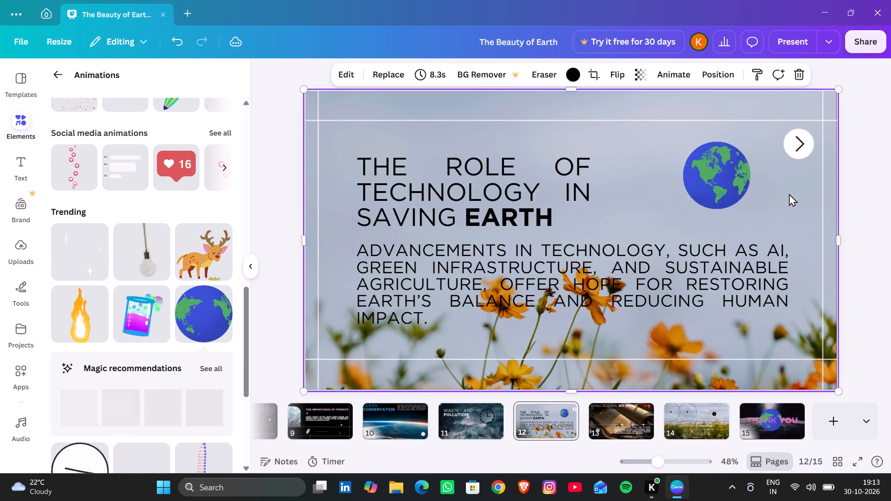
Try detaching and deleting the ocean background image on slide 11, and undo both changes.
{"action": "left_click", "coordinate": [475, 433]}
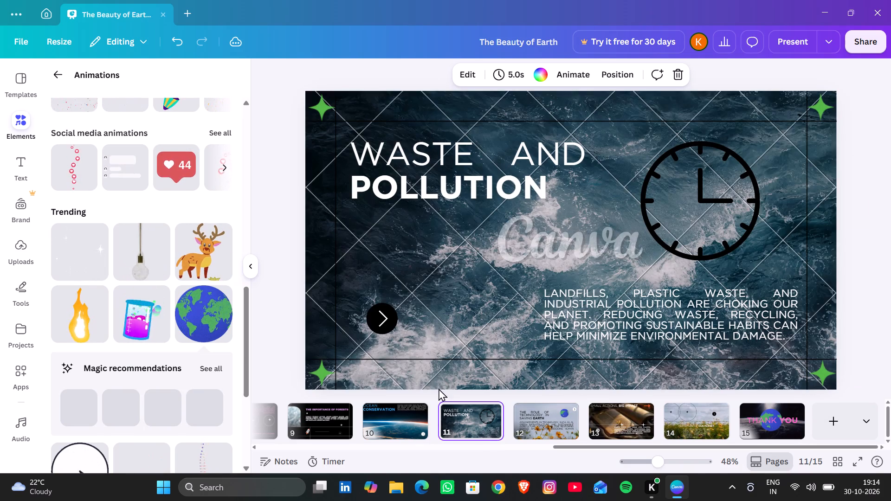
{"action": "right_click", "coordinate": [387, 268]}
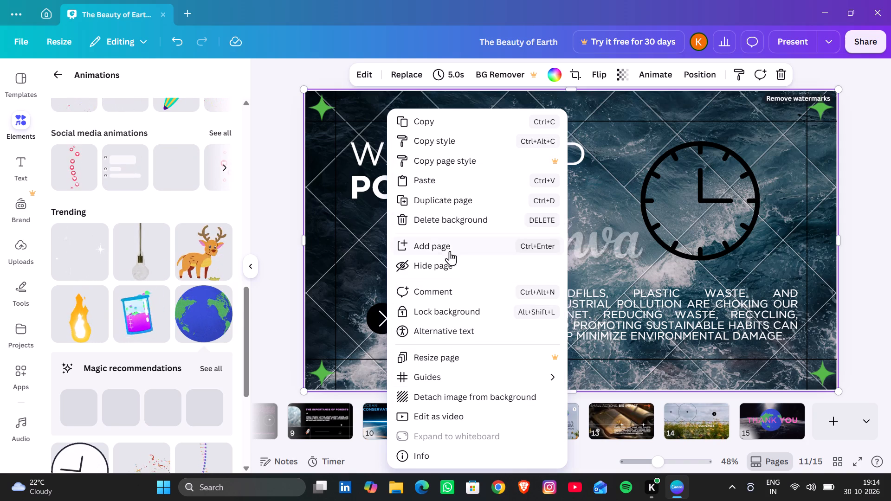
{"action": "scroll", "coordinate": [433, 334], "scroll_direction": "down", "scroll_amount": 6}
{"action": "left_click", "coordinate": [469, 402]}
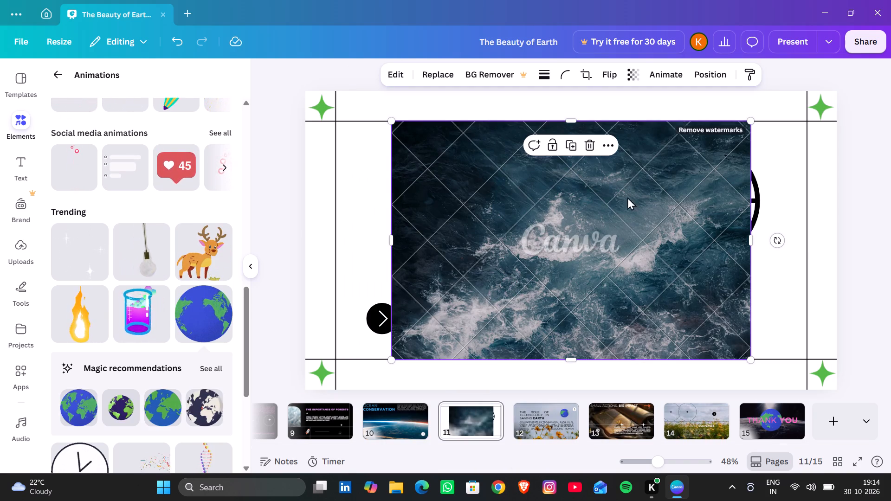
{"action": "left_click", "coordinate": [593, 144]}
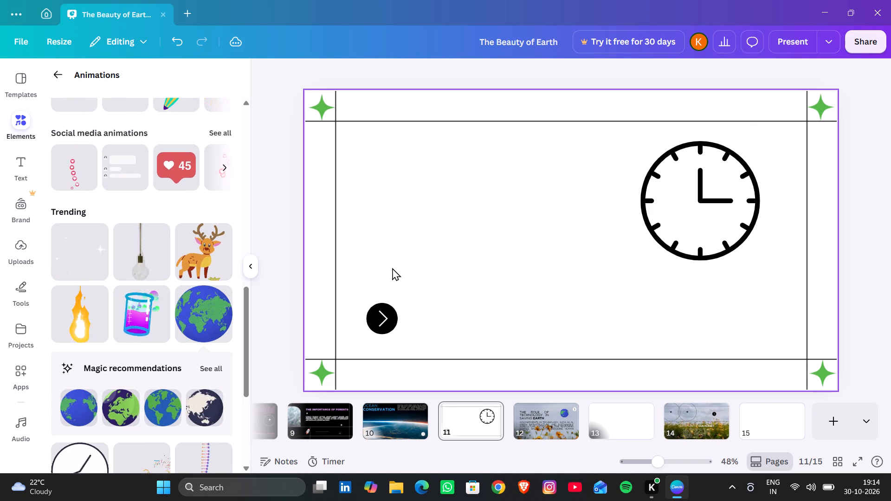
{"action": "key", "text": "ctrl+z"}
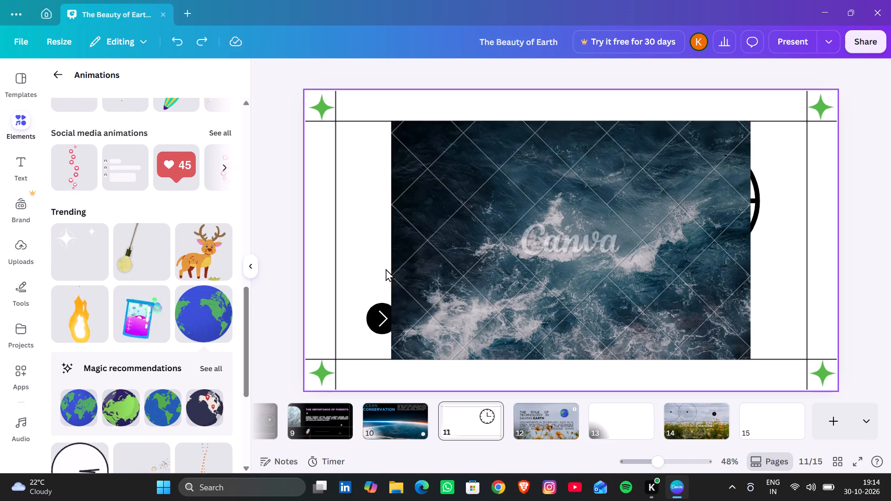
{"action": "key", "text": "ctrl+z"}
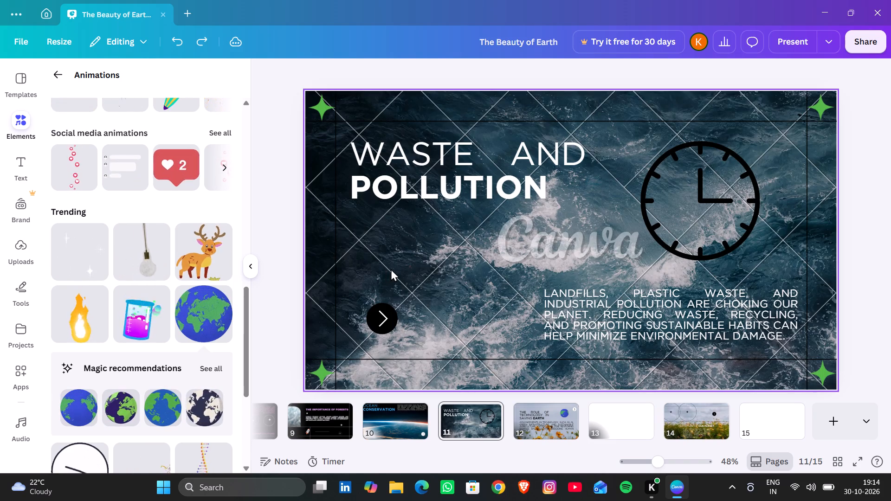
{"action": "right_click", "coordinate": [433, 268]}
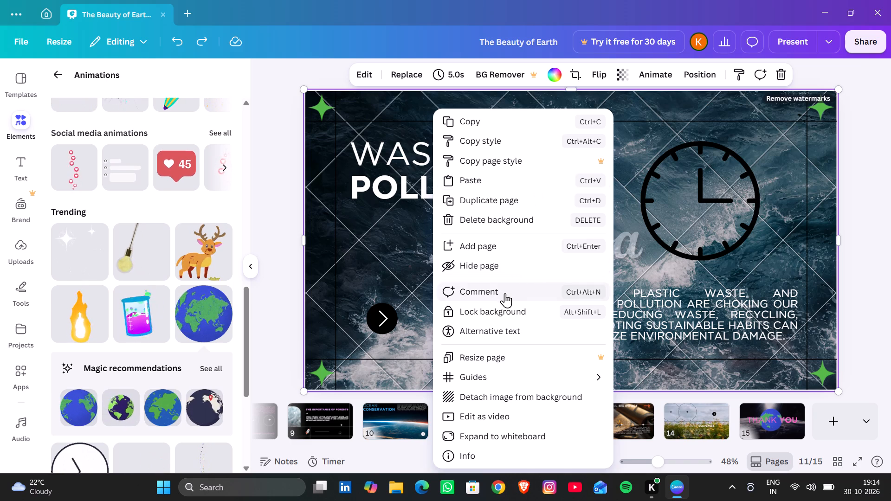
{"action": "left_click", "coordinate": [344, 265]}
Change the WASTE AND POLLUTION heading and the body paragraph on slide 11 to light blue.
{"action": "left_click", "coordinate": [410, 163]}
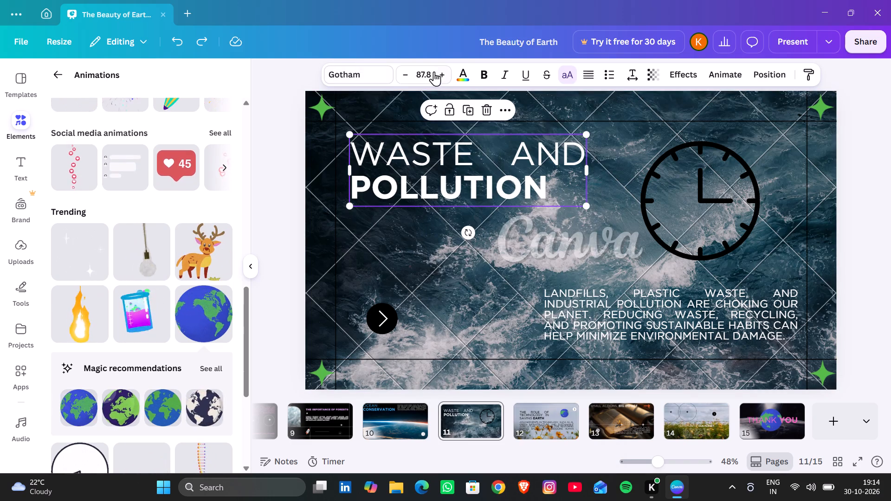
{"action": "left_click", "coordinate": [467, 72]}
{"action": "left_click", "coordinate": [123, 155]}
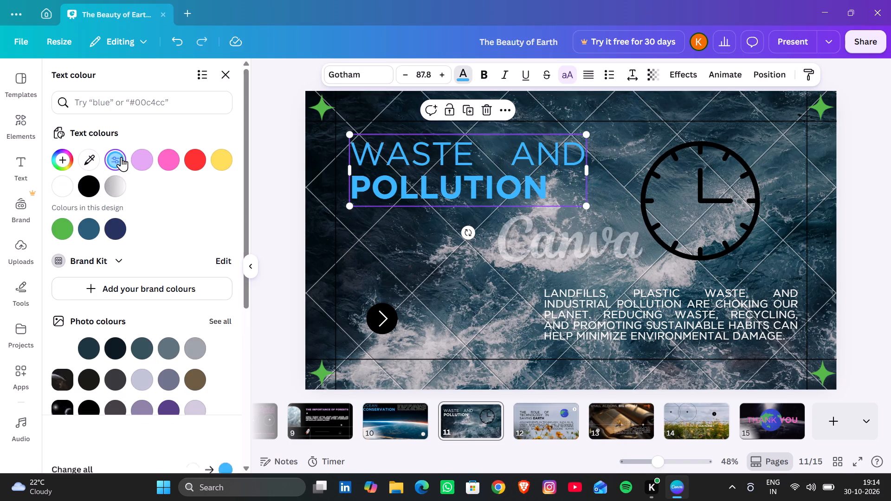
{"action": "left_click", "coordinate": [618, 315]}
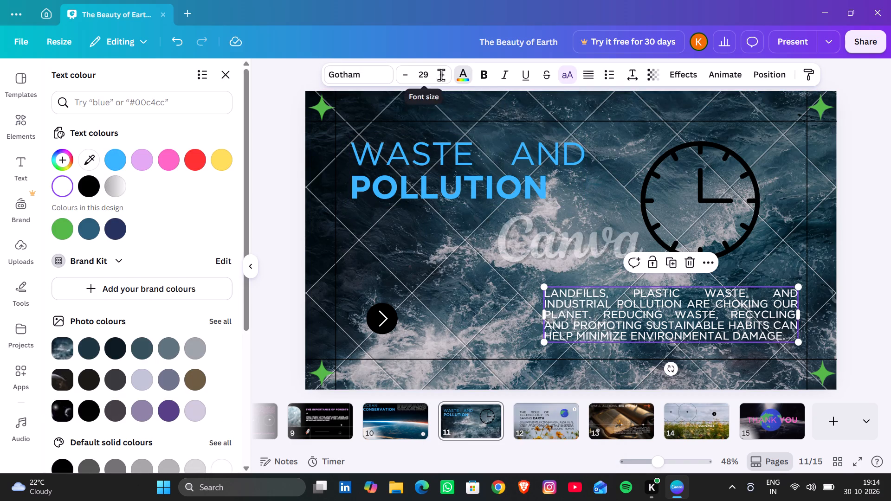
{"action": "left_click", "coordinate": [108, 158]}
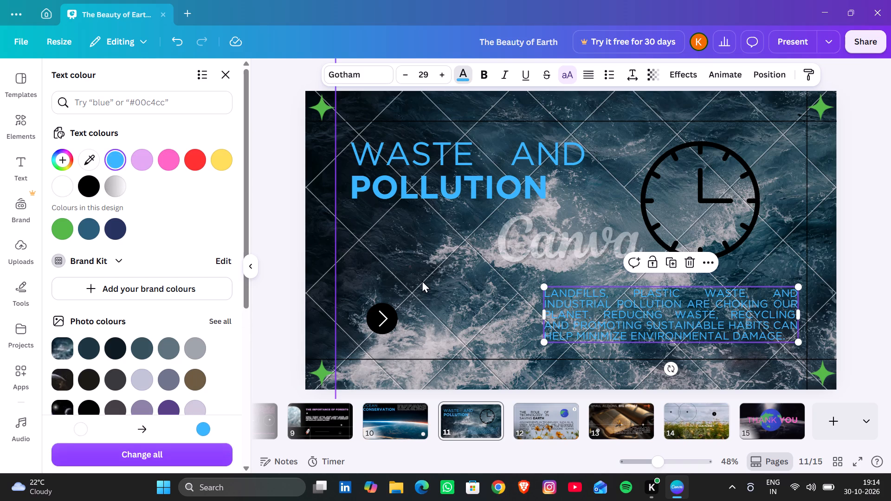
Detach the watermarked ocean image from slide 11's background and delete it.
{"action": "left_click", "coordinate": [423, 280]}
{"action": "right_click", "coordinate": [433, 266]}
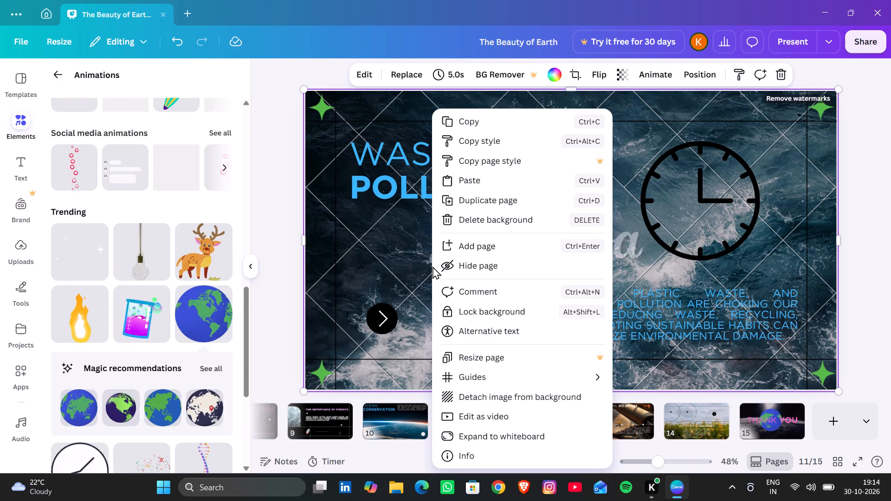
{"action": "scroll", "coordinate": [558, 225], "scroll_direction": "down", "scroll_amount": 3}
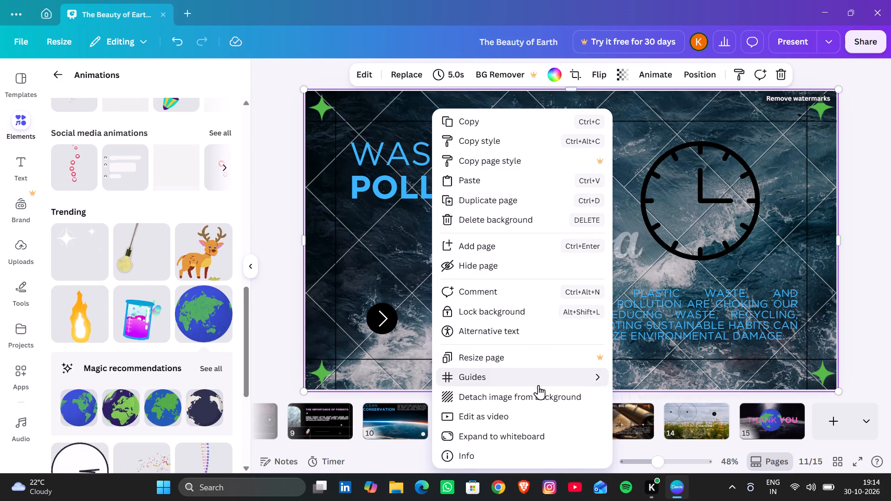
{"action": "left_click", "coordinate": [538, 386]}
{"action": "left_click", "coordinate": [539, 390]}
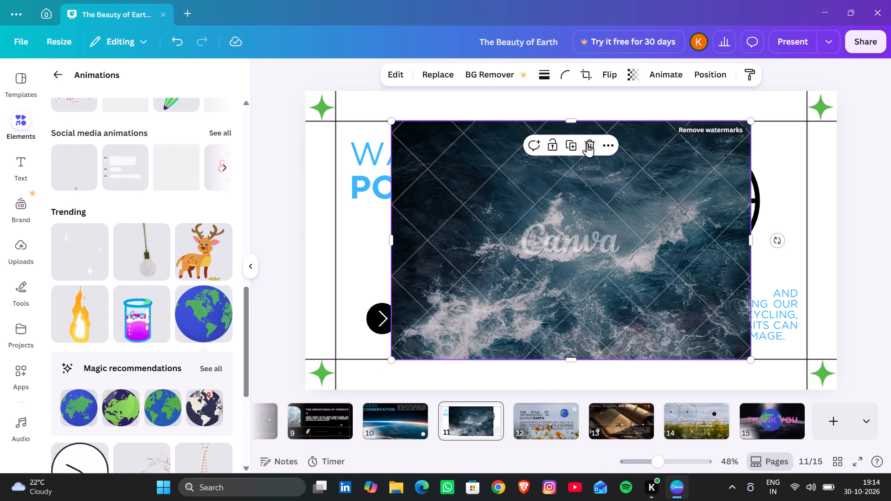
{"action": "left_click", "coordinate": [587, 143]}
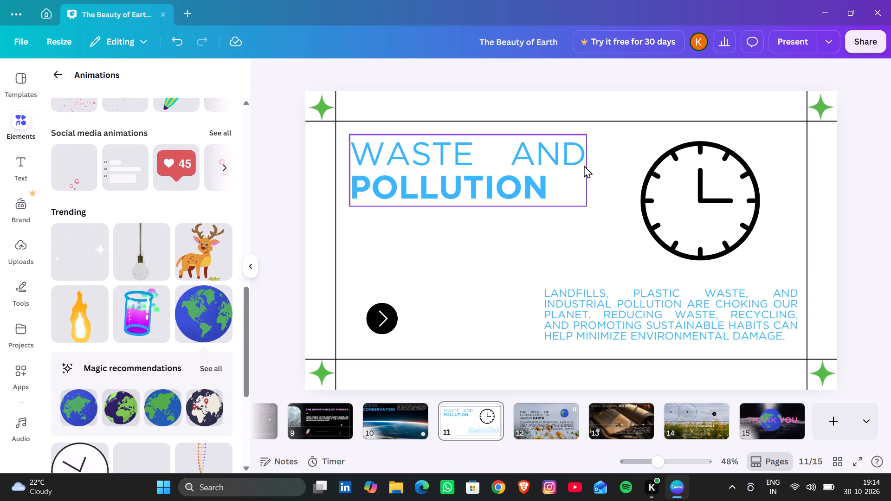
Go back to slide 1 and move the white circle arrow down to the slide's lower-right corner.
{"action": "left_click", "coordinate": [400, 419]}
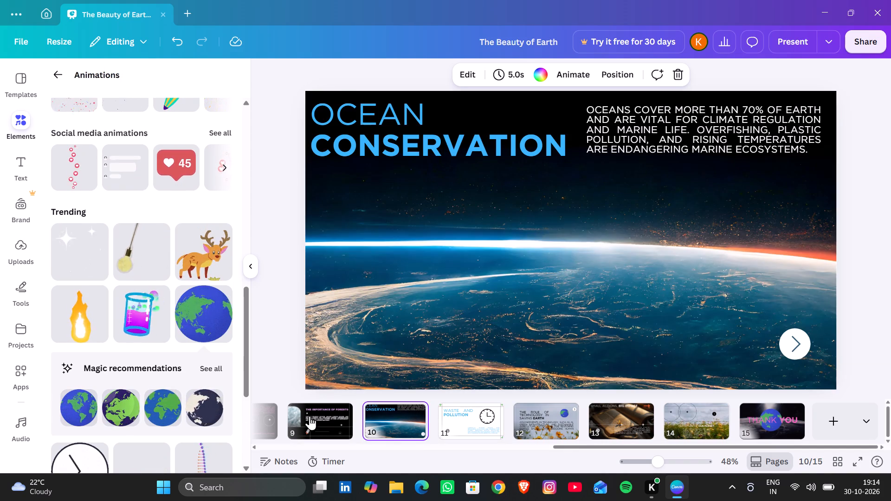
{"action": "left_click", "coordinate": [310, 416]}
{"action": "scroll", "coordinate": [316, 380], "scroll_direction": "down", "scroll_amount": 9}
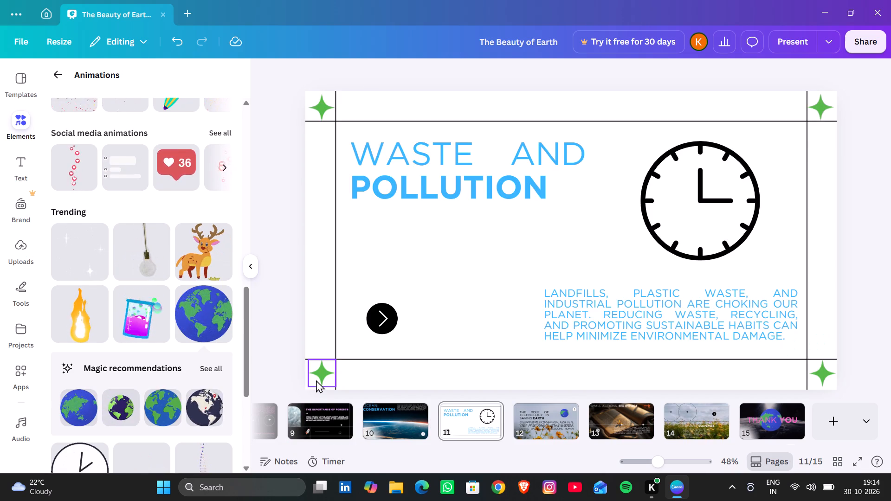
{"action": "scroll", "coordinate": [316, 380], "scroll_direction": "down", "scroll_amount": 13}
{"action": "scroll", "coordinate": [316, 380], "scroll_direction": "up", "scroll_amount": 20}
{"action": "scroll", "coordinate": [316, 380], "scroll_direction": "up", "scroll_amount": 4}
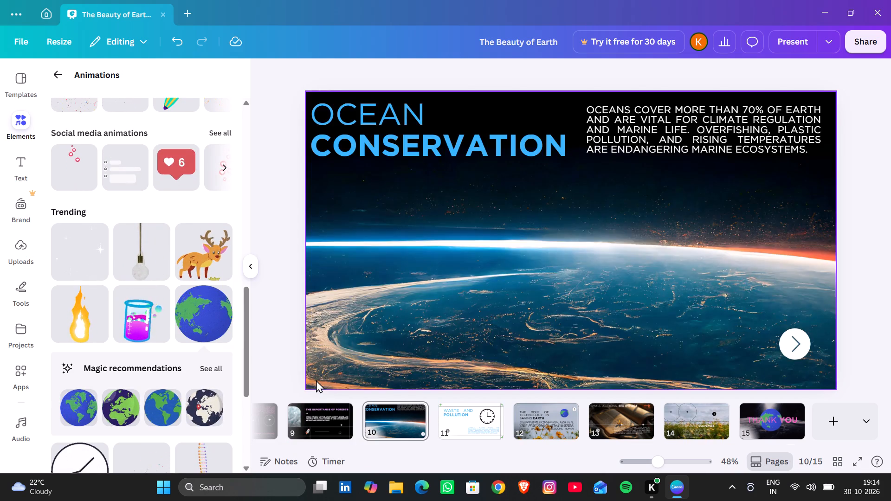
{"action": "scroll", "coordinate": [316, 380], "scroll_direction": "up", "scroll_amount": 20}
{"action": "scroll", "coordinate": [316, 380], "scroll_direction": "up", "scroll_amount": 18}
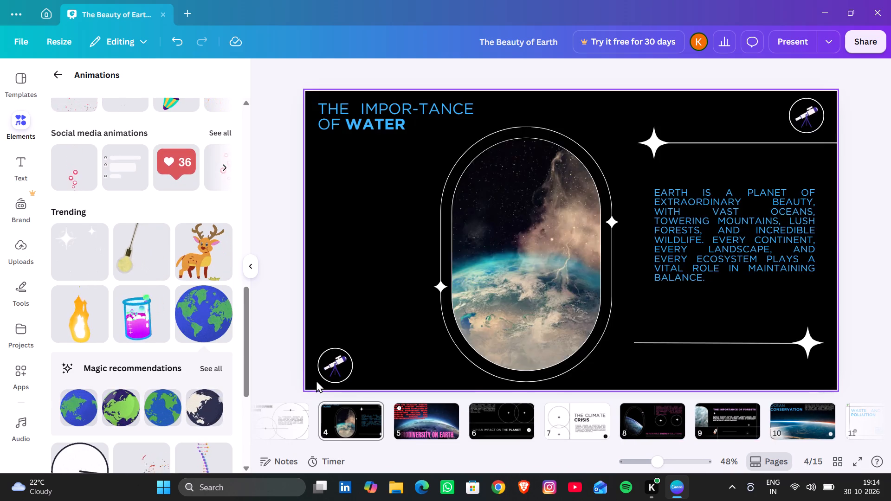
{"action": "scroll", "coordinate": [316, 380], "scroll_direction": "up", "scroll_amount": 20}
{"action": "scroll", "coordinate": [316, 380], "scroll_direction": "up", "scroll_amount": 7}
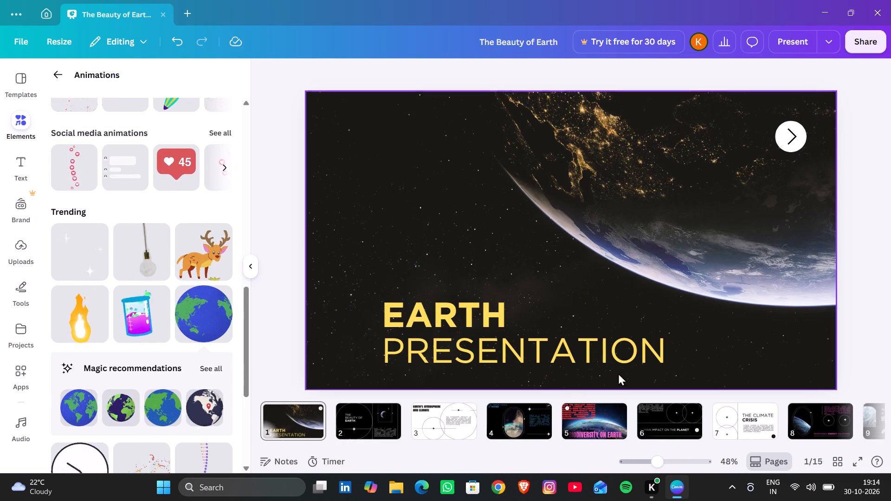
{"action": "left_click", "coordinate": [574, 357]}
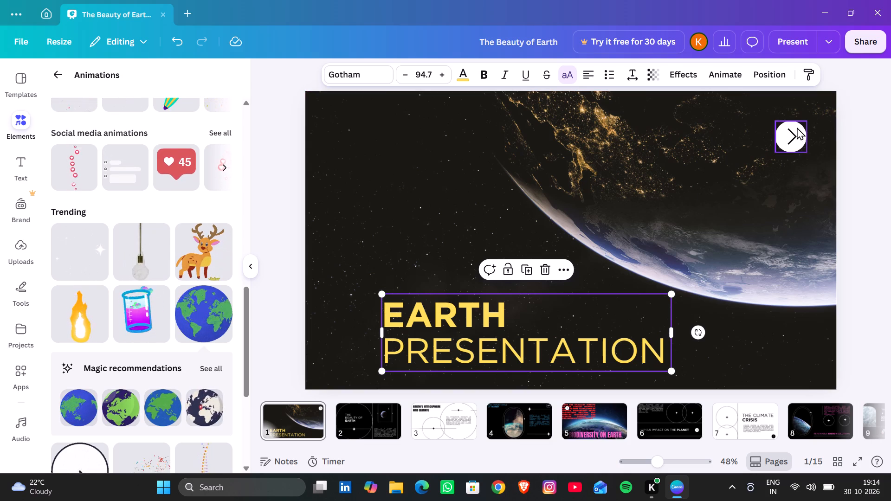
{"action": "left_click_drag", "start_coordinate": [797, 128], "coordinate": [822, 358]}
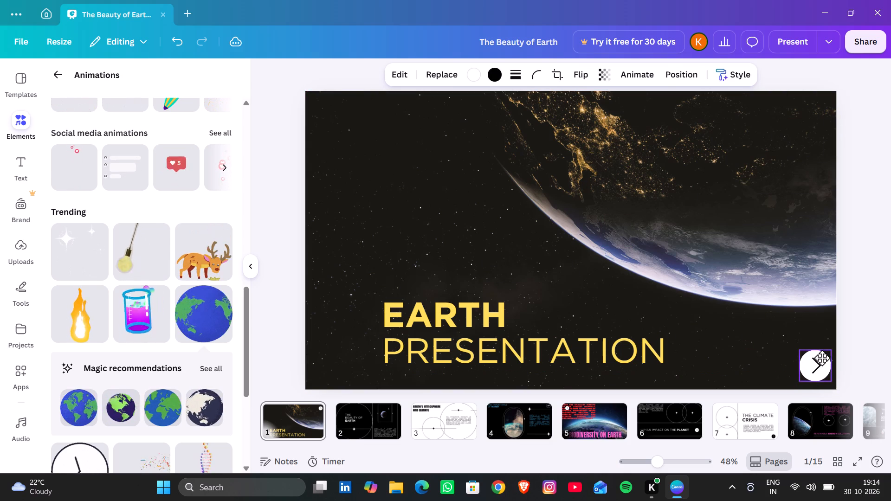
{"action": "left_click_drag", "start_coordinate": [822, 358], "coordinate": [814, 359]}
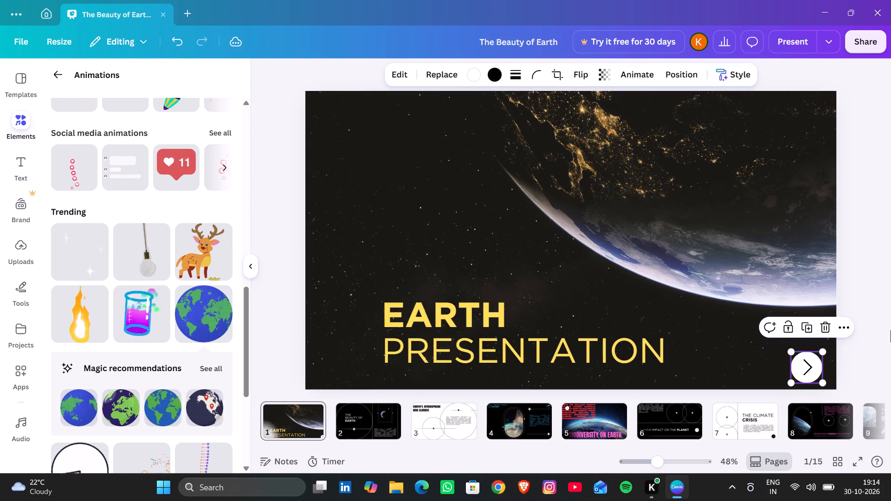
{"action": "left_click", "coordinate": [869, 334]}
Recolour slide 1's circle arrow with a light blue arrowhead and a pink #ff66c4 circle.
{"action": "right_click", "coordinate": [802, 368]}
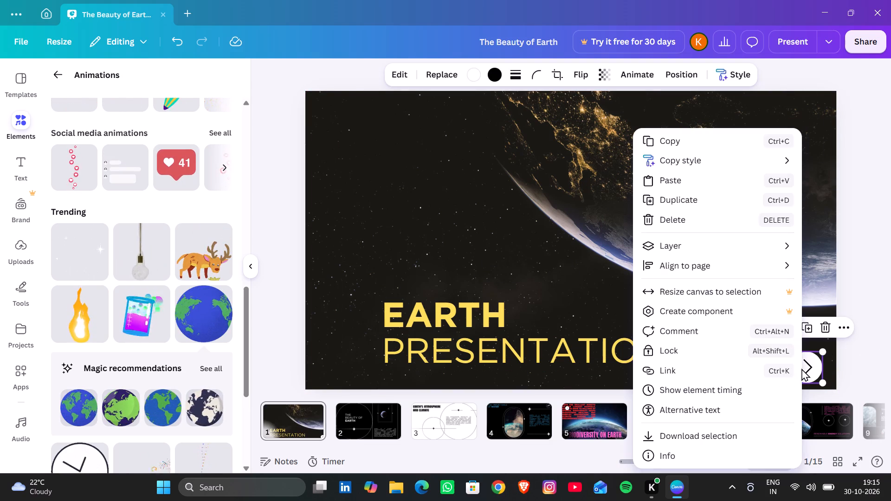
{"action": "left_click", "coordinate": [874, 285]}
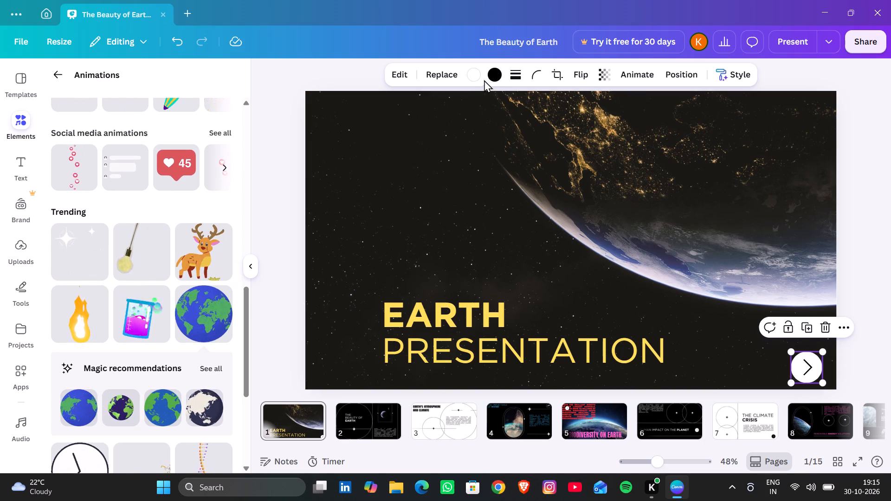
{"action": "left_click", "coordinate": [492, 77]}
{"action": "left_click", "coordinate": [121, 196]}
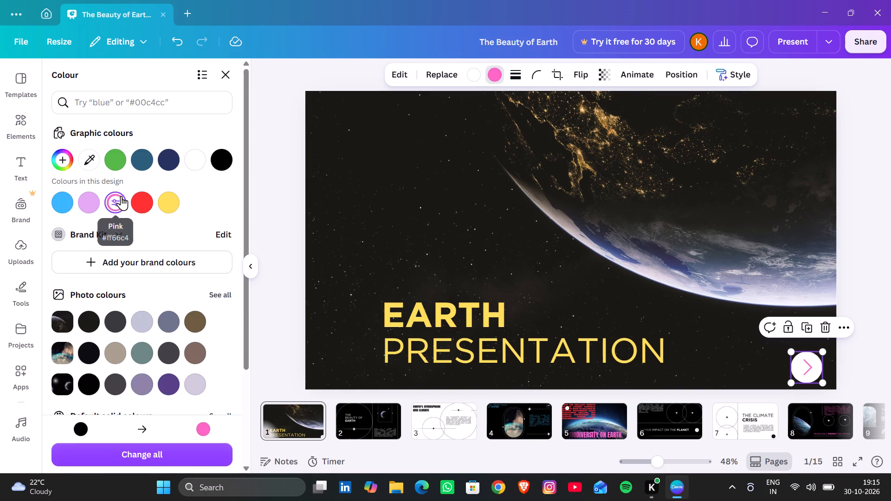
{"action": "left_click", "coordinate": [83, 208]}
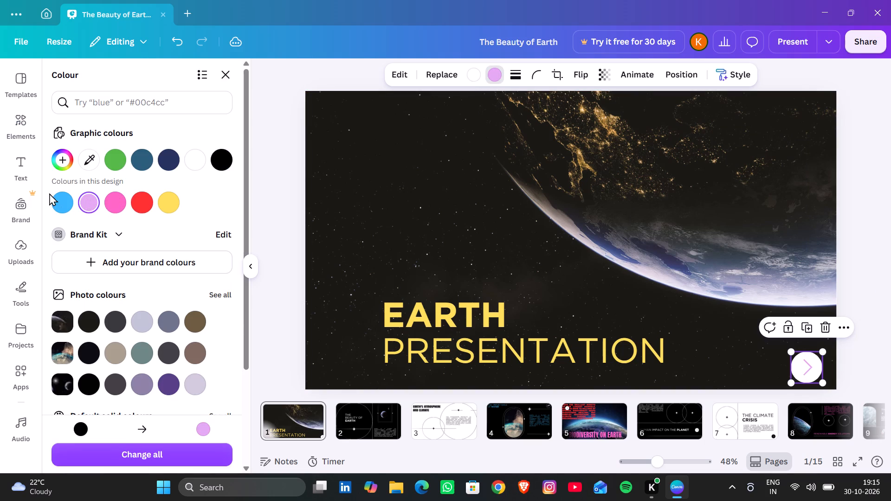
{"action": "left_click", "coordinate": [61, 199]}
{"action": "left_click", "coordinate": [477, 78]}
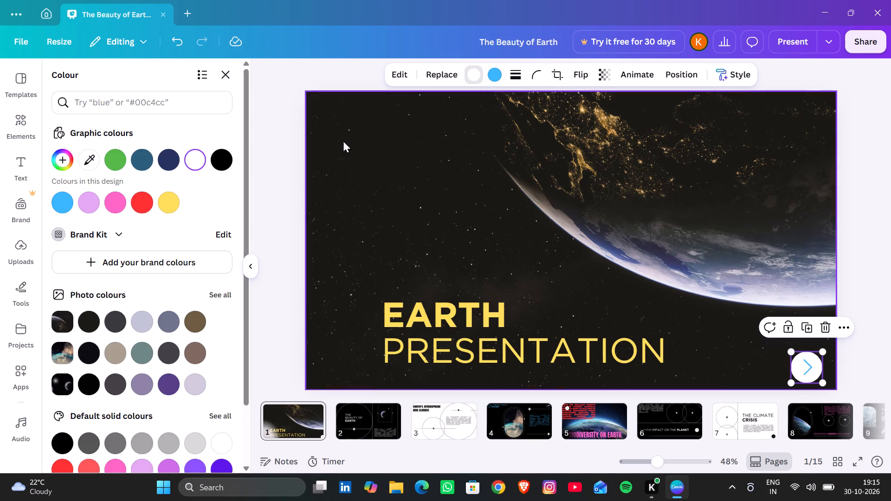
{"action": "left_click", "coordinate": [120, 204]}
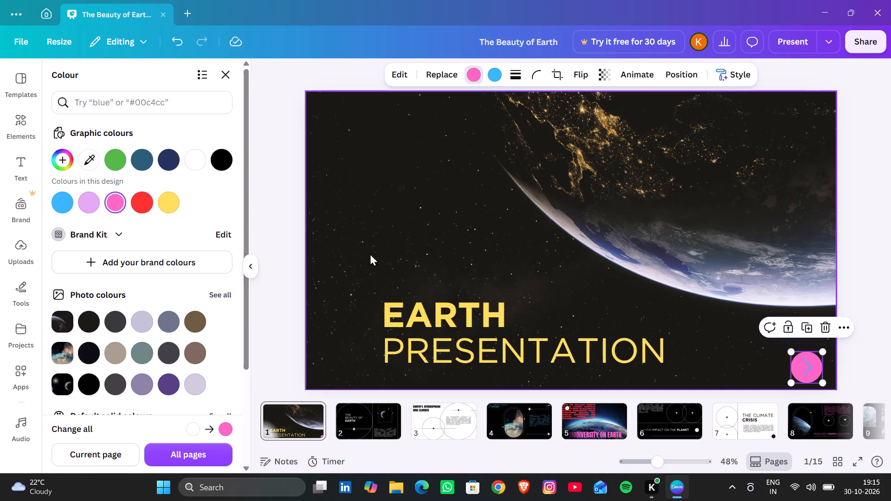
On slide 4, shrink the oval Earth picture frame and position it just beside the blue body paragraph.
{"action": "left_click", "coordinate": [531, 248]}
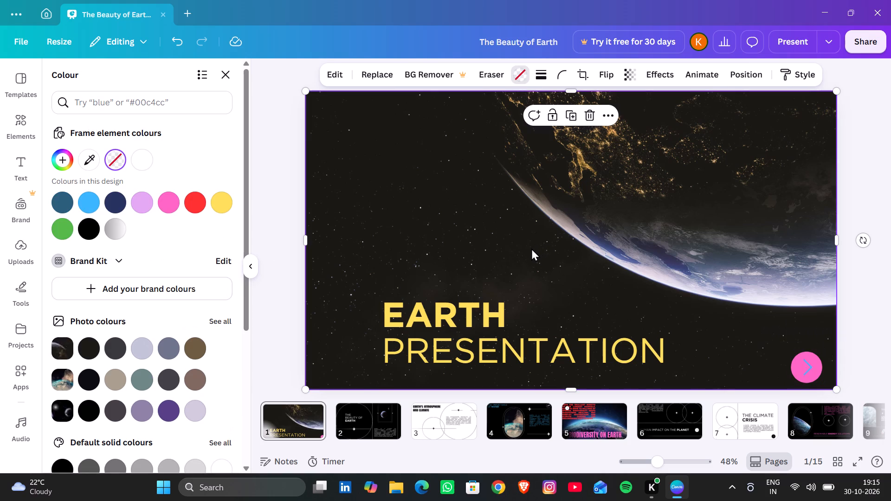
{"action": "left_click", "coordinate": [510, 425]}
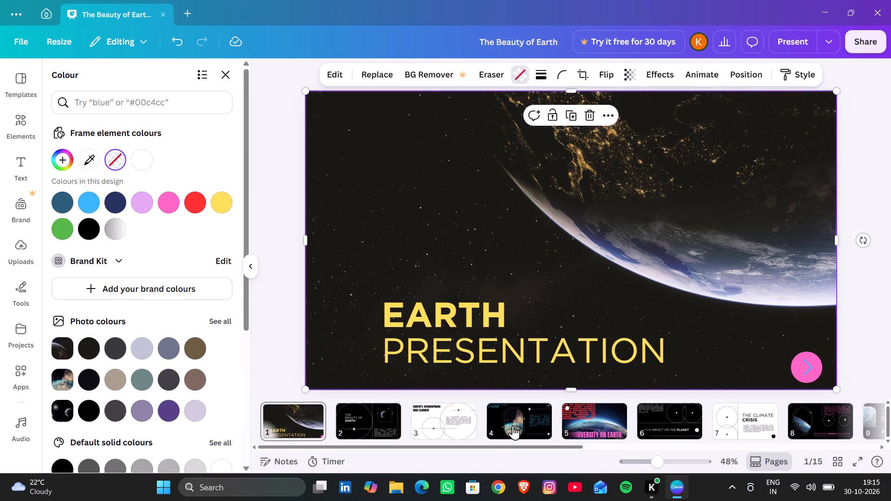
{"action": "left_click", "coordinate": [514, 424]}
{"action": "left_click", "coordinate": [575, 243]}
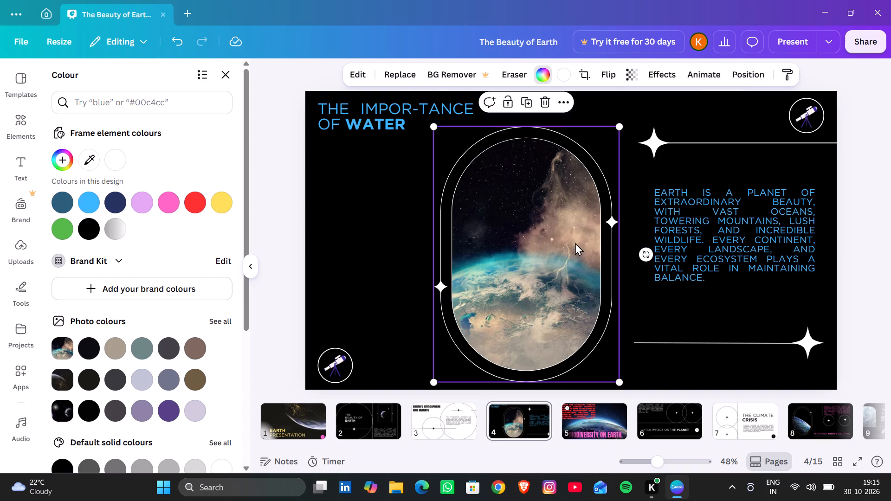
{"action": "left_click_drag", "start_coordinate": [575, 243], "coordinate": [523, 246]}
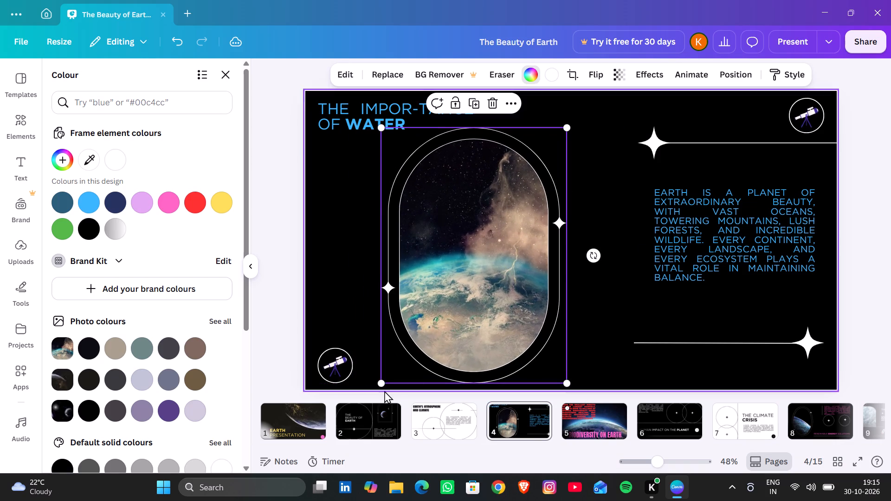
{"action": "left_click_drag", "start_coordinate": [381, 379], "coordinate": [451, 273]}
{"action": "left_click_drag", "start_coordinate": [458, 219], "coordinate": [480, 236]}
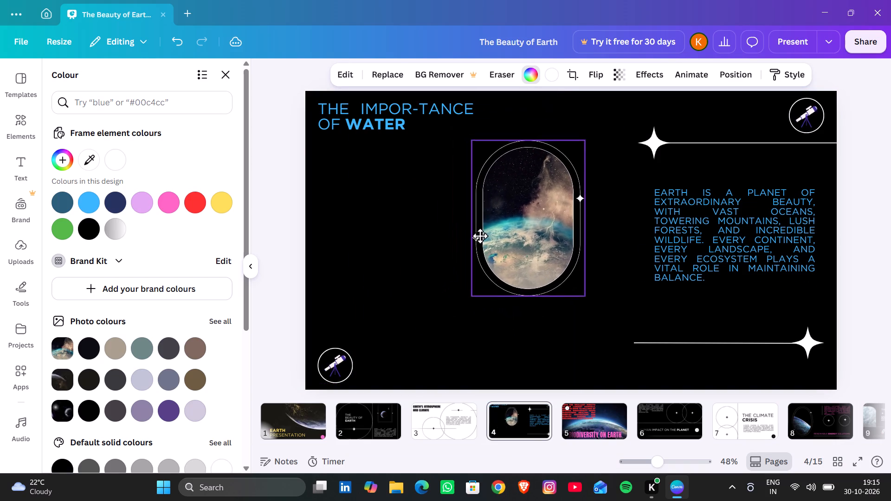
{"action": "left_click_drag", "start_coordinate": [480, 236], "coordinate": [528, 256]}
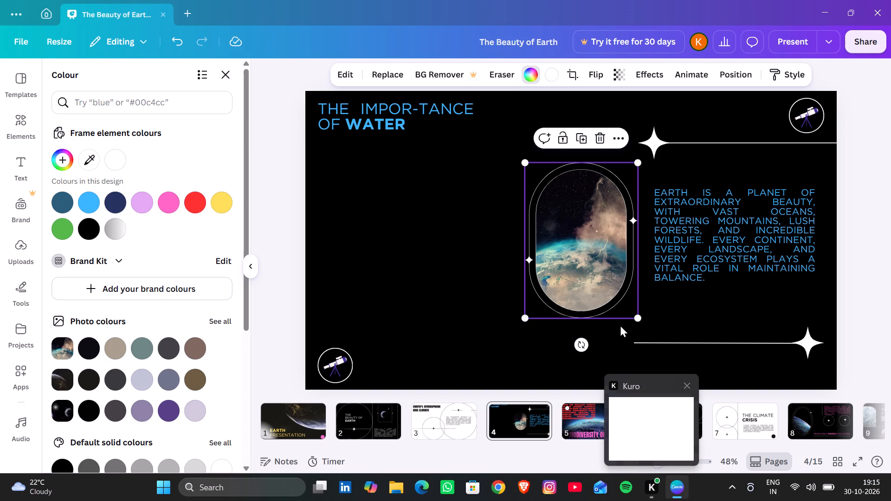
On slide 5, enlarge the BIODIVERSITY ON EARTH heading to size 141 and the red paragraph to size 47.9.
{"action": "scroll", "coordinate": [483, 362], "scroll_direction": "down", "scroll_amount": 3}
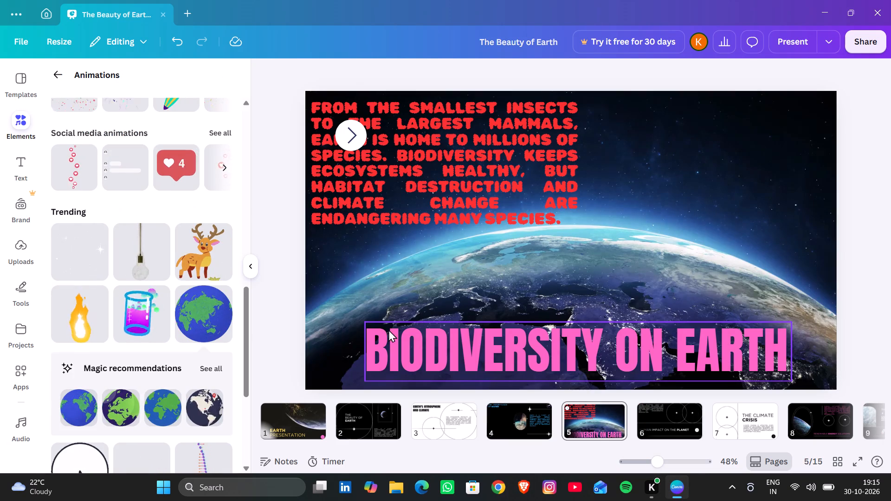
{"action": "left_click", "coordinate": [384, 322]}
{"action": "left_click_drag", "start_coordinate": [365, 322], "coordinate": [353, 265]}
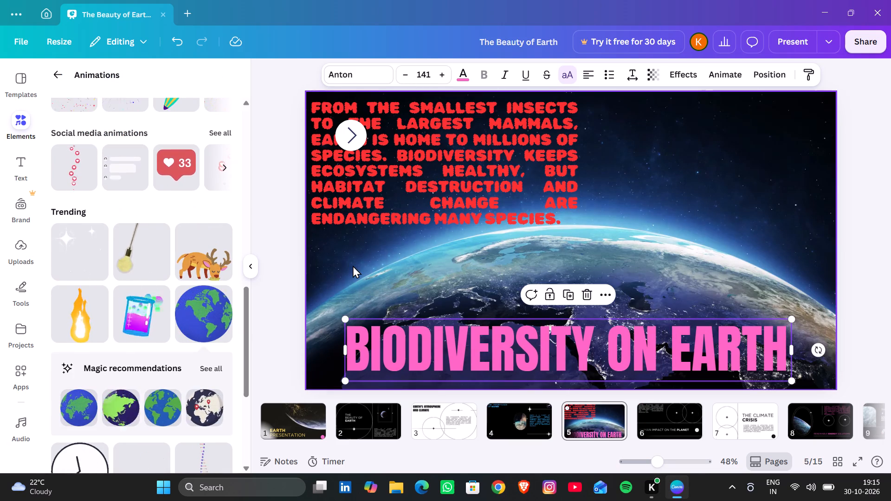
{"action": "left_click", "coordinate": [380, 186]}
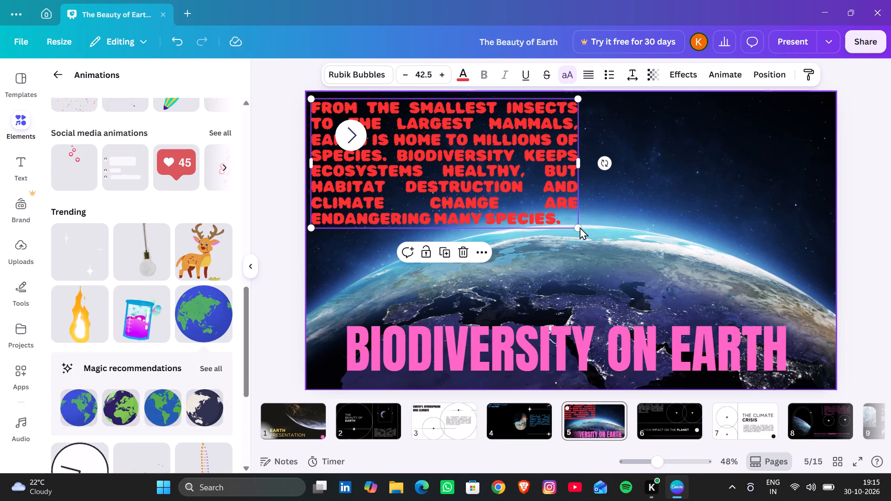
{"action": "left_click_drag", "start_coordinate": [575, 229], "coordinate": [605, 252]}
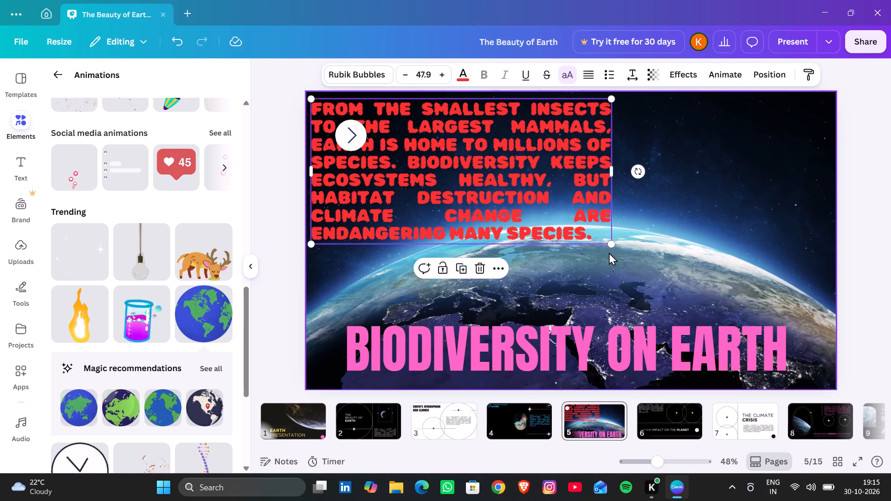
{"action": "left_click", "coordinate": [858, 262]}
Add a blank slide 16 after the THANK YOU slide at the end of the presentation.
{"action": "scroll", "coordinate": [617, 238], "scroll_direction": "down", "scroll_amount": 14}
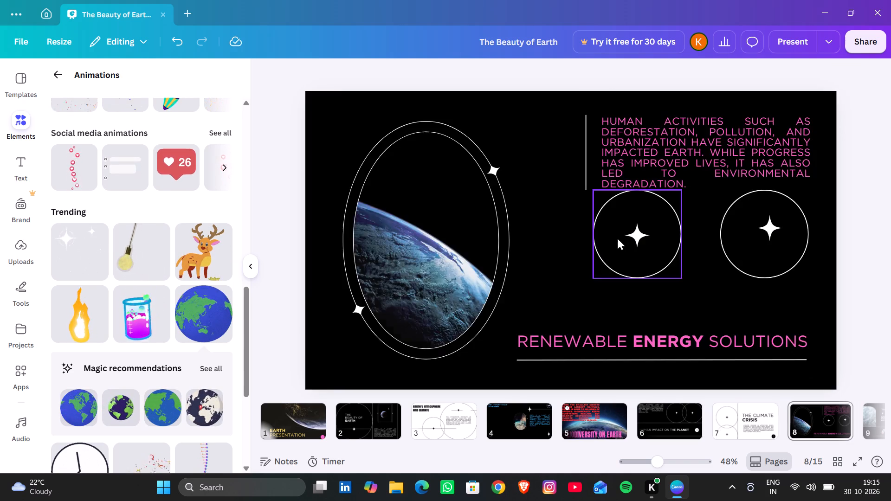
{"action": "scroll", "coordinate": [617, 238], "scroll_direction": "down", "scroll_amount": 18}
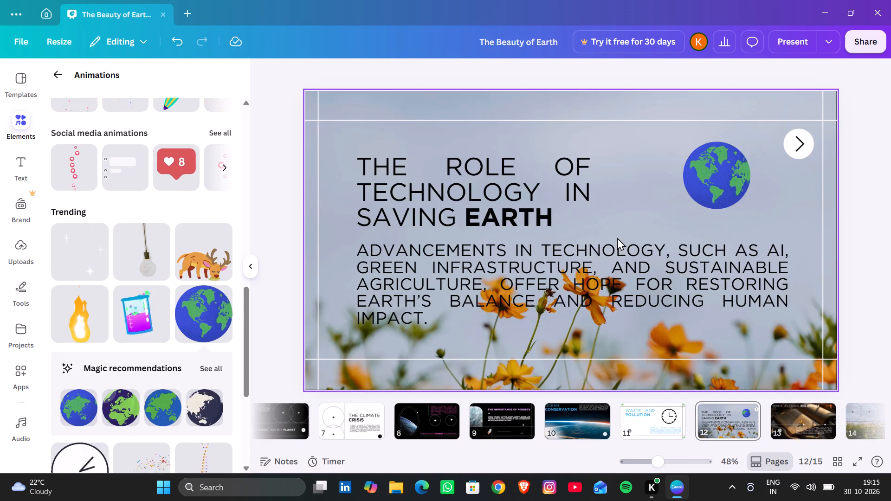
{"action": "scroll", "coordinate": [617, 238], "scroll_direction": "down", "scroll_amount": 16}
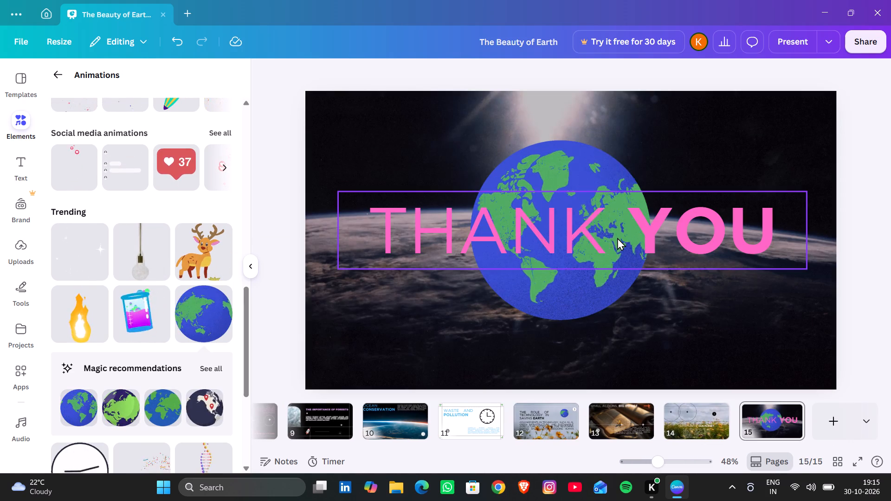
{"action": "left_click", "coordinate": [836, 424]}
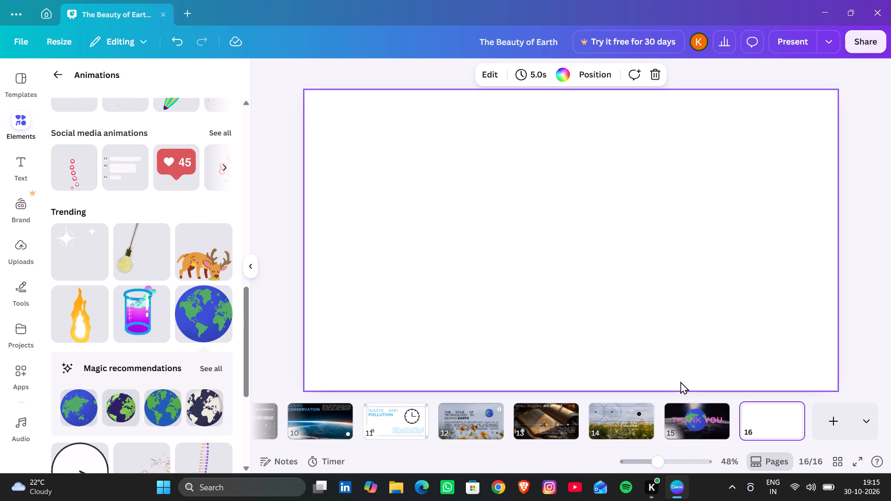
Browse the element categories and open the graphics library to look for artwork, checking the Flat Line Solar System graphic.
{"action": "left_click", "coordinate": [23, 123]}
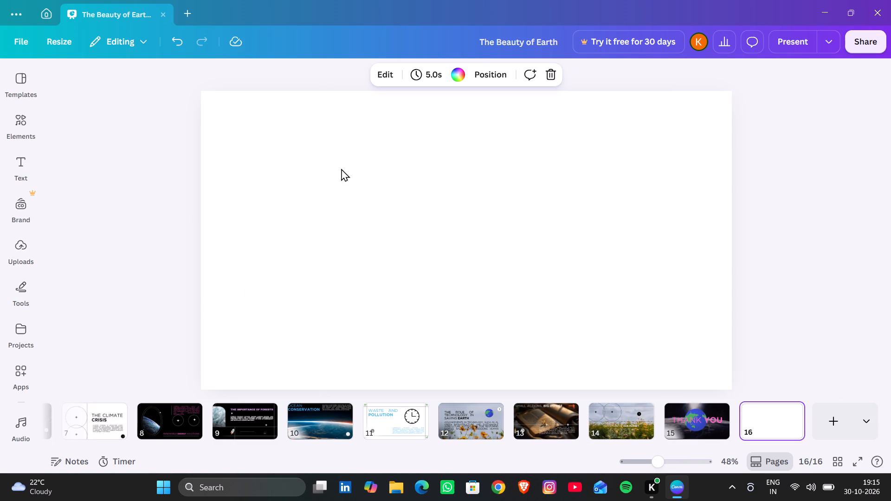
{"action": "scroll", "coordinate": [430, 168], "scroll_direction": "up", "scroll_amount": 2}
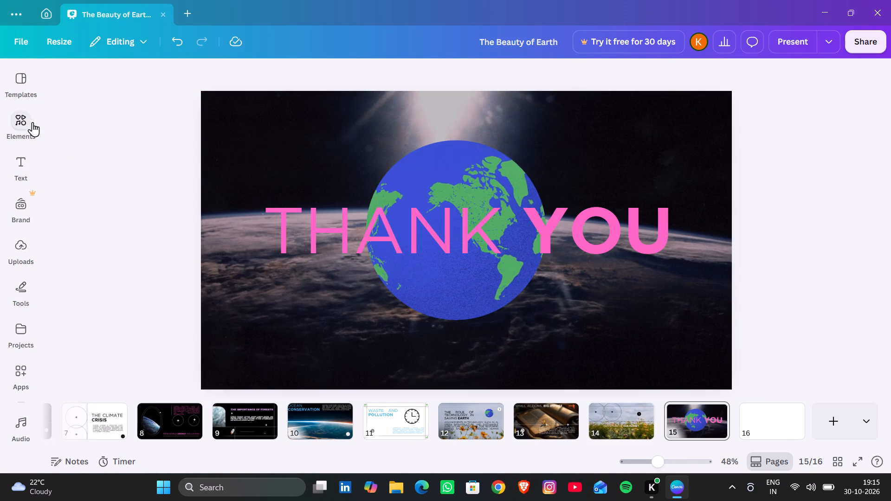
{"action": "left_click", "coordinate": [26, 122]}
{"action": "scroll", "coordinate": [134, 231], "scroll_direction": "up", "scroll_amount": 19}
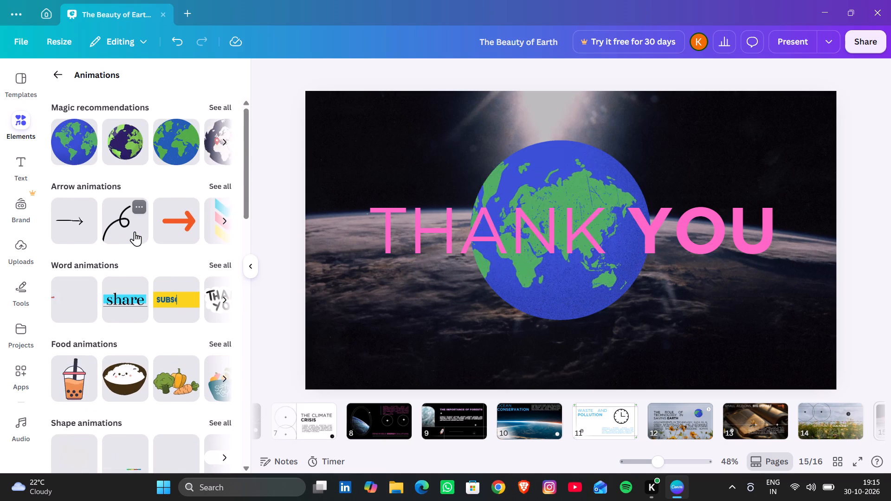
{"action": "left_click", "coordinate": [59, 68]}
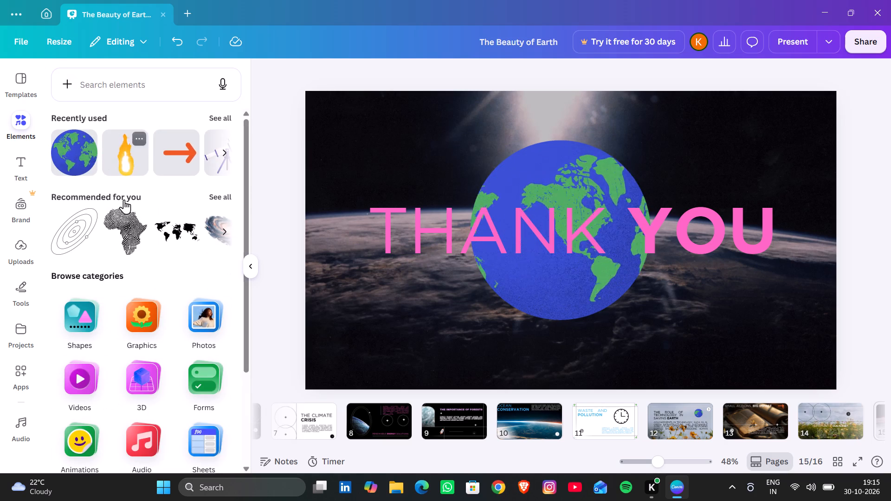
{"action": "scroll", "coordinate": [124, 202], "scroll_direction": "down", "scroll_amount": 2}
{"action": "scroll", "coordinate": [124, 202], "scroll_direction": "up", "scroll_amount": 7}
{"action": "scroll", "coordinate": [124, 202], "scroll_direction": "down", "scroll_amount": 3}
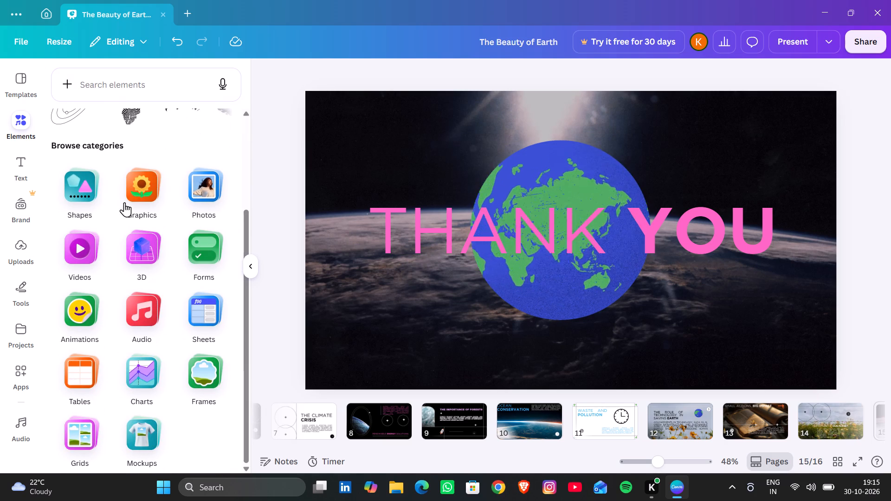
{"action": "scroll", "coordinate": [124, 202], "scroll_direction": "down", "scroll_amount": 3}
{"action": "left_click", "coordinate": [159, 177]}
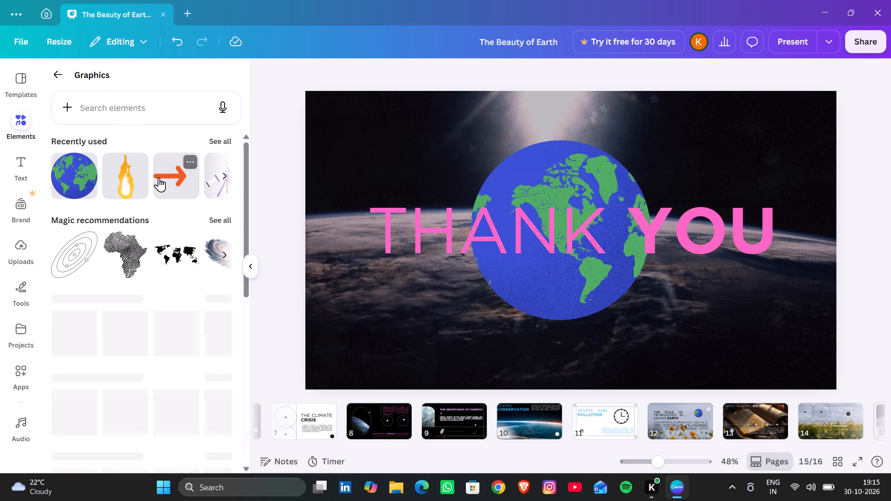
{"action": "left_click", "coordinate": [84, 236]}
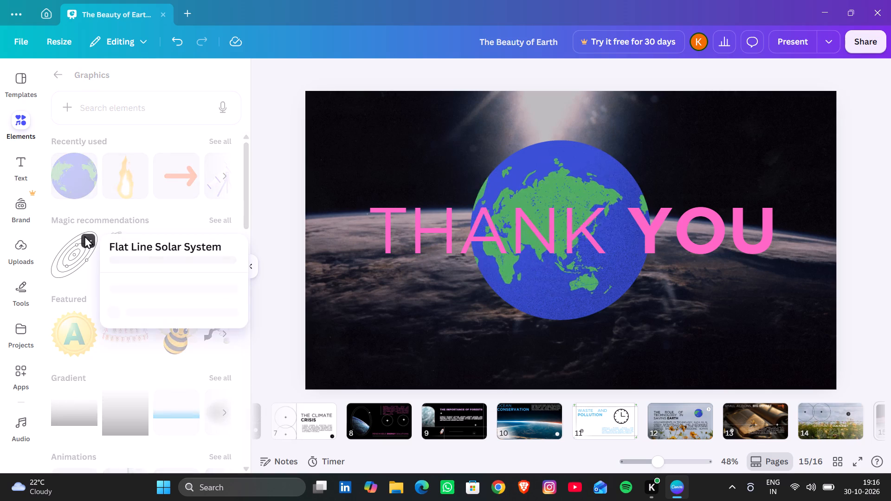
{"action": "left_click", "coordinate": [79, 274]}
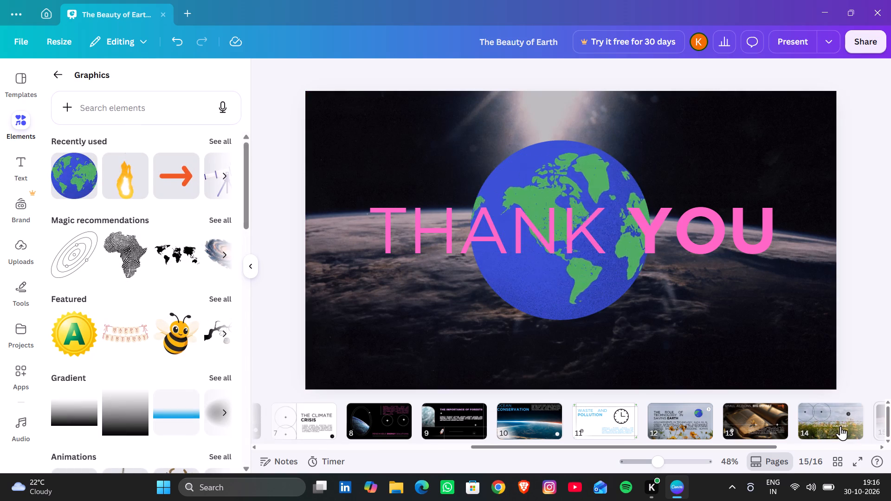
Look over the slide thumbnails and go back to the blank slide 16.
{"action": "scroll", "coordinate": [840, 426], "scroll_direction": "up", "scroll_amount": 5}
{"action": "scroll", "coordinate": [840, 425], "scroll_direction": "up", "scroll_amount": 17}
{"action": "scroll", "coordinate": [840, 425], "scroll_direction": "up", "scroll_amount": 5}
{"action": "scroll", "coordinate": [840, 425], "scroll_direction": "down", "scroll_amount": 3}
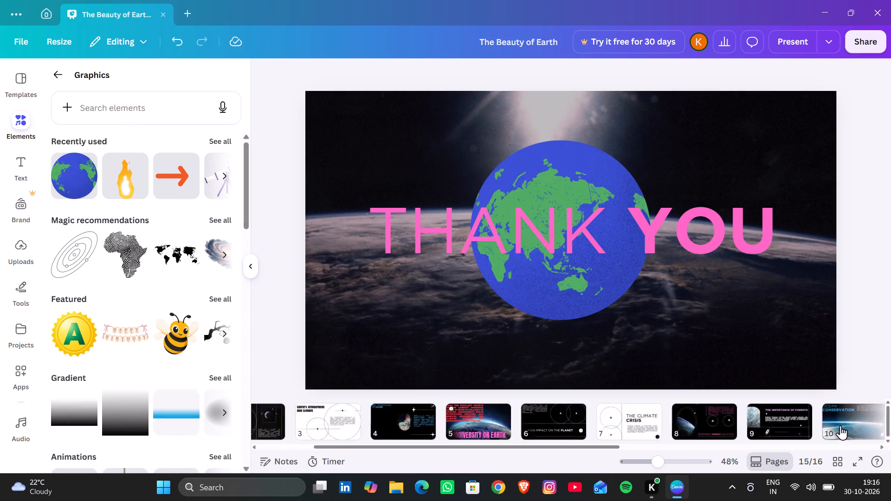
{"action": "scroll", "coordinate": [840, 425], "scroll_direction": "down", "scroll_amount": 3}
{"action": "scroll", "coordinate": [840, 425], "scroll_direction": "up", "scroll_amount": 7}
{"action": "scroll", "coordinate": [840, 425], "scroll_direction": "down", "scroll_amount": 15}
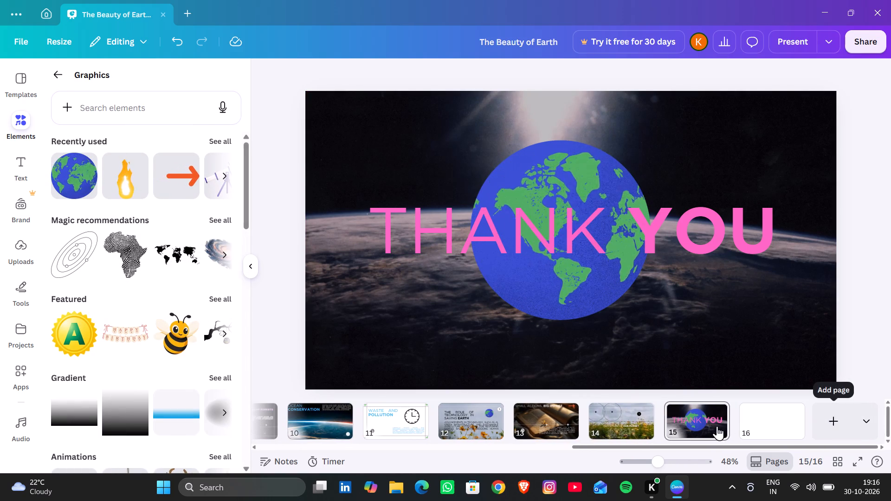
{"action": "left_click", "coordinate": [775, 415]}
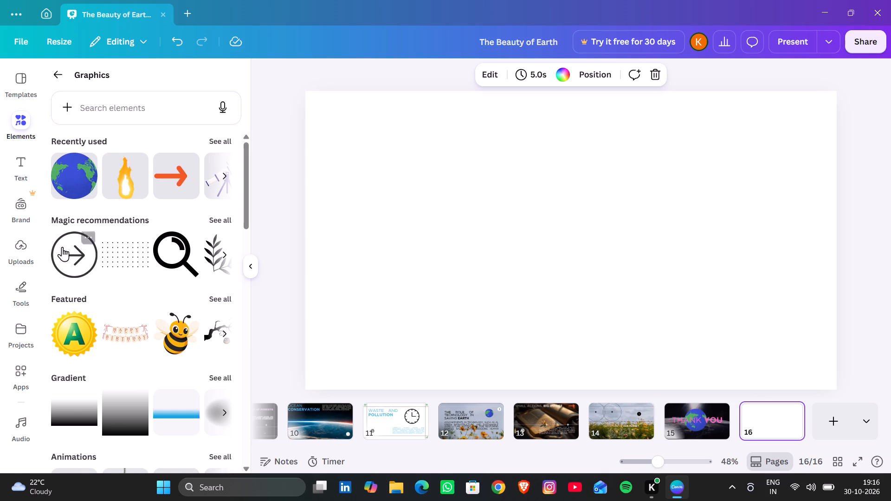
Examine the recommended graphics and the themed graphic collections for artwork that suits slide 16.
{"action": "scroll", "coordinate": [204, 267], "scroll_direction": "down", "scroll_amount": 1}
{"action": "scroll", "coordinate": [217, 230], "scroll_direction": "up", "scroll_amount": 2}
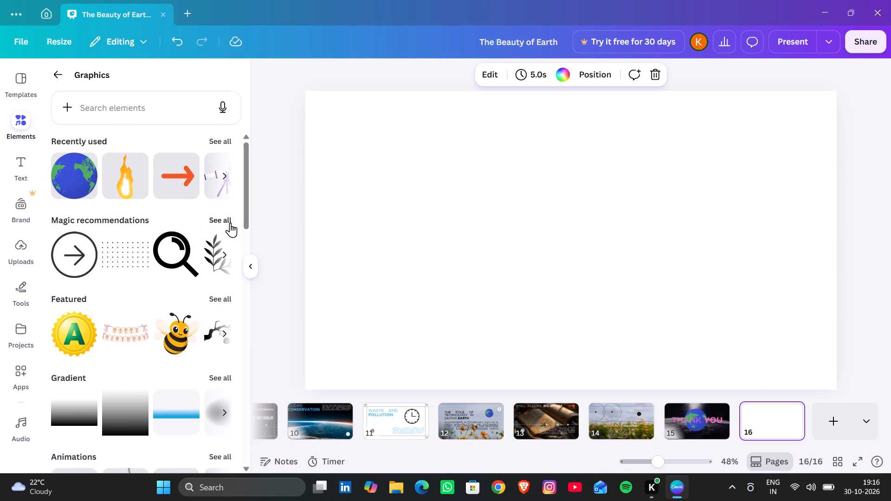
{"action": "left_click", "coordinate": [230, 221]}
{"action": "scroll", "coordinate": [131, 213], "scroll_direction": "down", "scroll_amount": 4}
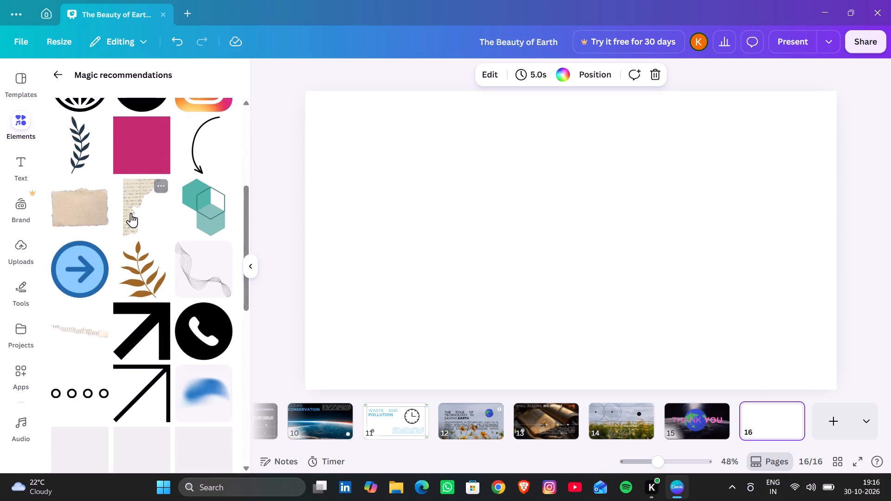
{"action": "scroll", "coordinate": [131, 213], "scroll_direction": "down", "scroll_amount": 4}
{"action": "scroll", "coordinate": [139, 206], "scroll_direction": "up", "scroll_amount": 6}
{"action": "scroll", "coordinate": [139, 206], "scroll_direction": "down", "scroll_amount": 10}
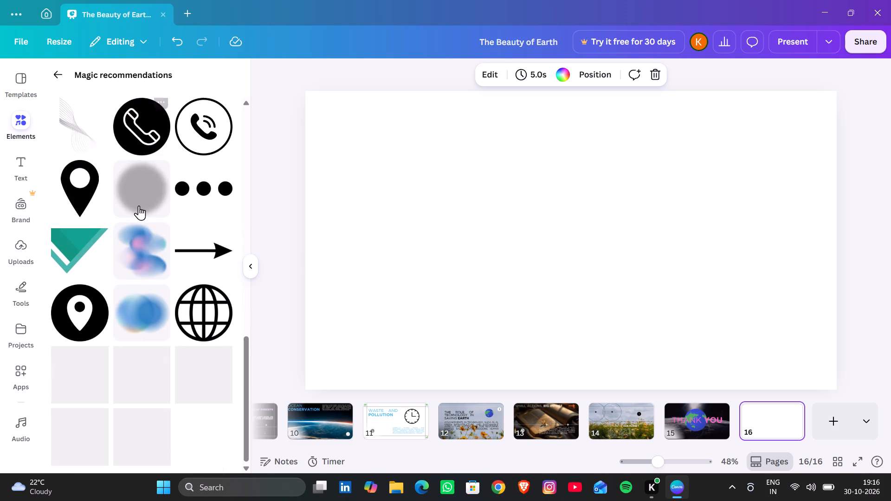
{"action": "left_click", "coordinate": [63, 75]}
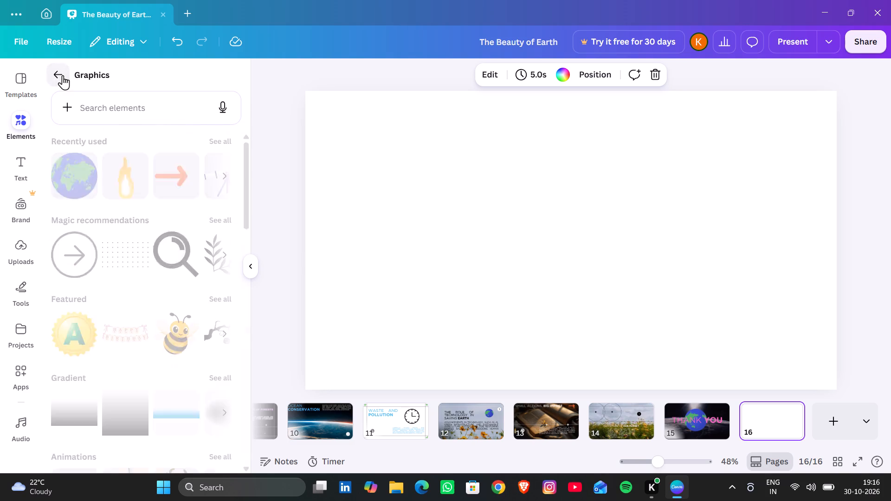
{"action": "scroll", "coordinate": [122, 204], "scroll_direction": "up", "scroll_amount": 3}
{"action": "scroll", "coordinate": [122, 204], "scroll_direction": "down", "scroll_amount": 5}
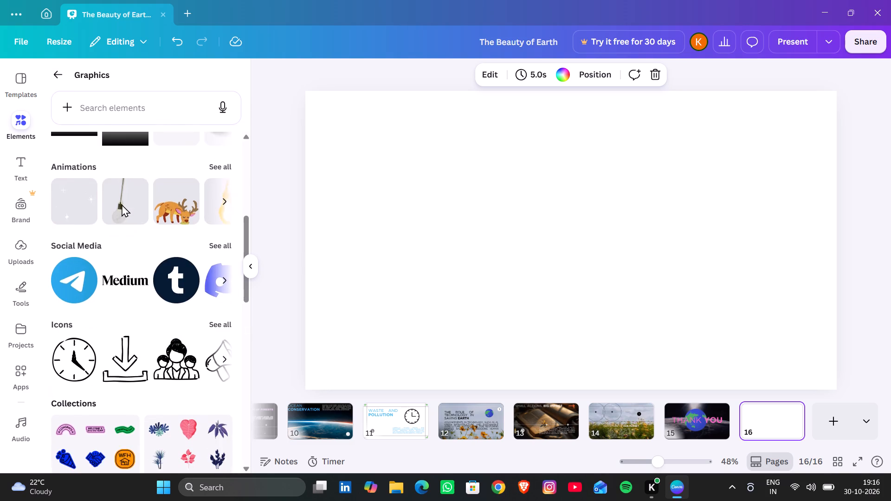
{"action": "scroll", "coordinate": [122, 204], "scroll_direction": "down", "scroll_amount": 7}
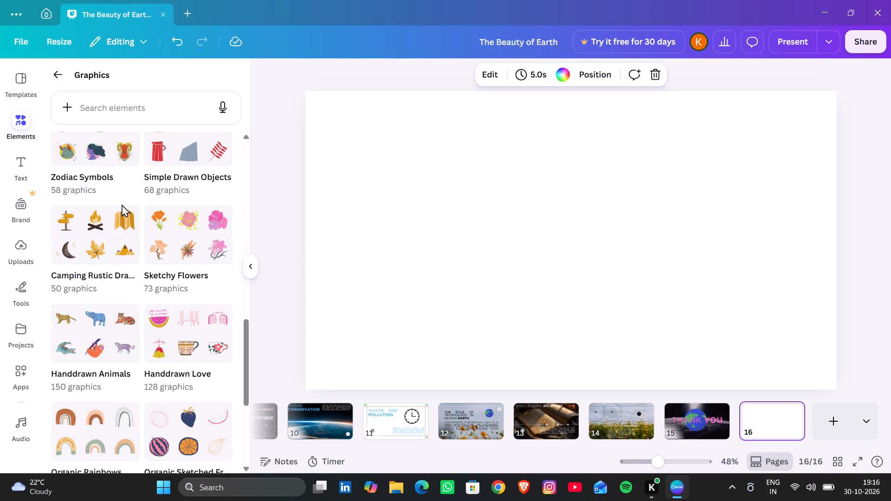
{"action": "scroll", "coordinate": [122, 204], "scroll_direction": "down", "scroll_amount": 3}
Place the terracotta dotted rainbow and the yellow "good vibes only" rainbow from the Organic Rainbows collection side by side on slide 16.
{"action": "left_click", "coordinate": [102, 262]}
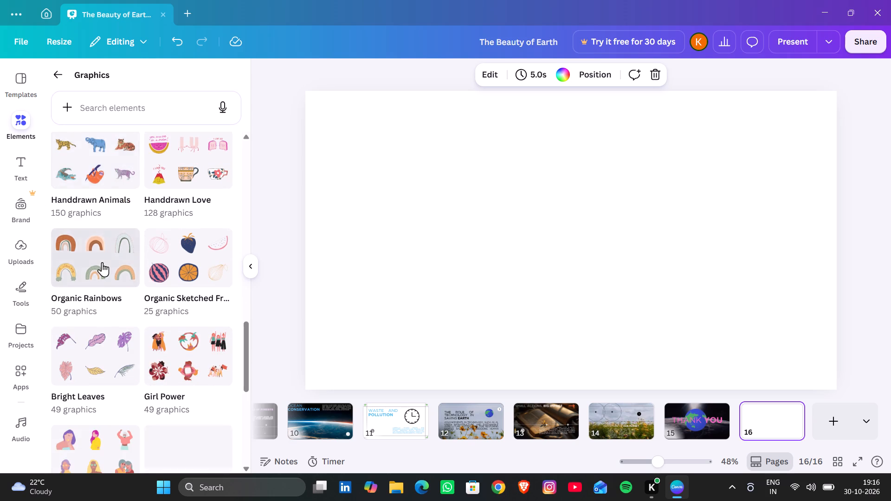
{"action": "left_click_drag", "start_coordinate": [84, 133], "coordinate": [410, 184]}
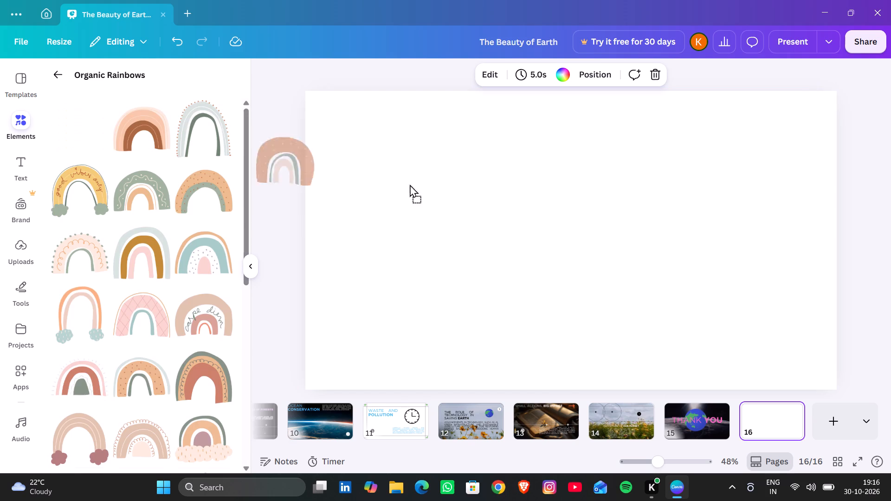
{"action": "left_click_drag", "start_coordinate": [410, 184], "coordinate": [511, 188]}
{"action": "left_click_drag", "start_coordinate": [81, 261], "coordinate": [687, 161]}
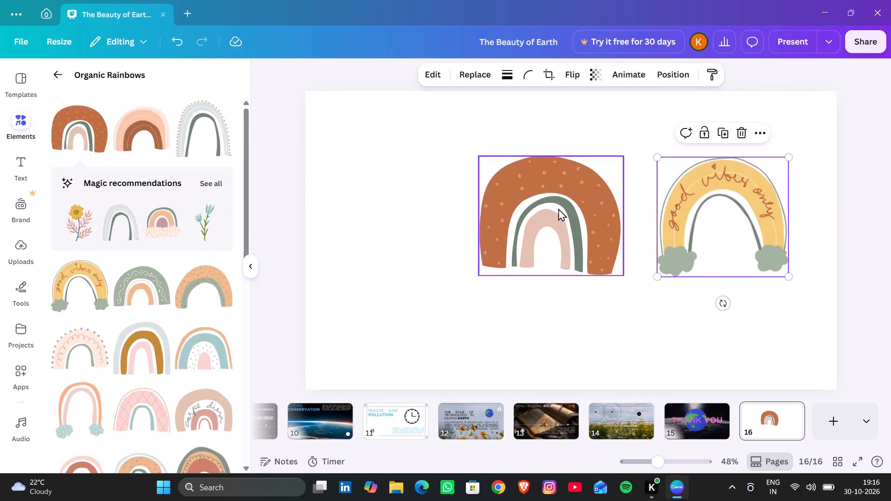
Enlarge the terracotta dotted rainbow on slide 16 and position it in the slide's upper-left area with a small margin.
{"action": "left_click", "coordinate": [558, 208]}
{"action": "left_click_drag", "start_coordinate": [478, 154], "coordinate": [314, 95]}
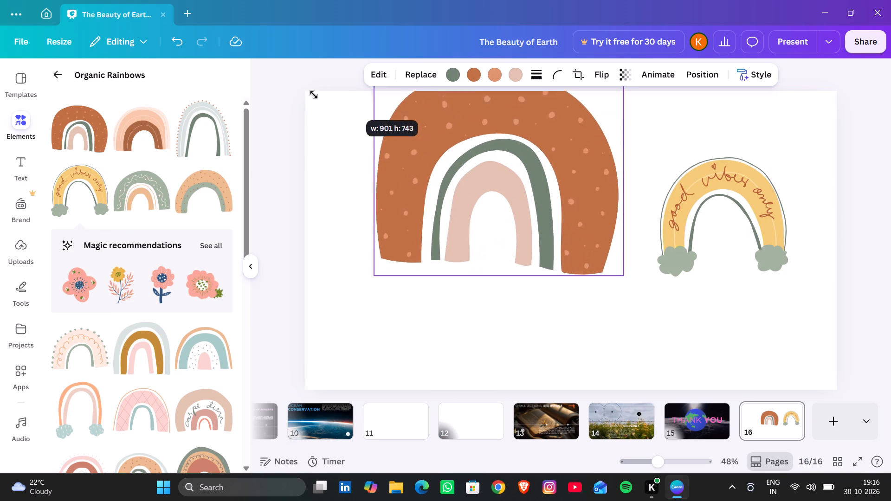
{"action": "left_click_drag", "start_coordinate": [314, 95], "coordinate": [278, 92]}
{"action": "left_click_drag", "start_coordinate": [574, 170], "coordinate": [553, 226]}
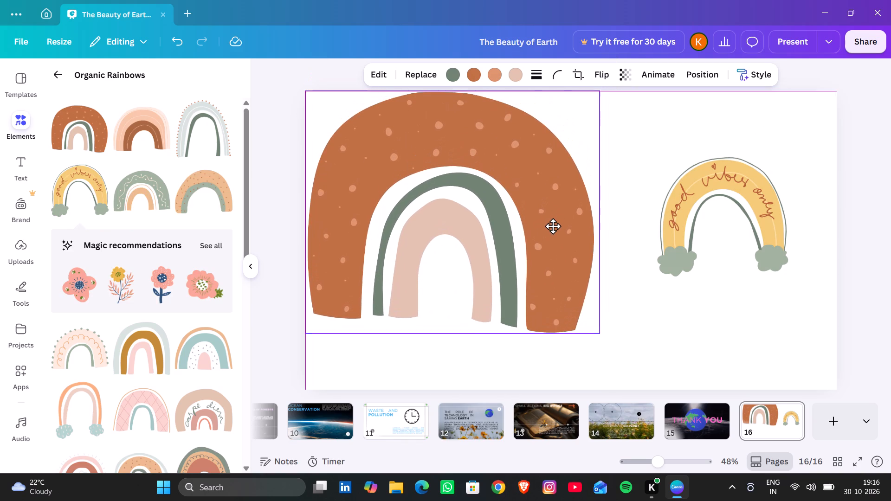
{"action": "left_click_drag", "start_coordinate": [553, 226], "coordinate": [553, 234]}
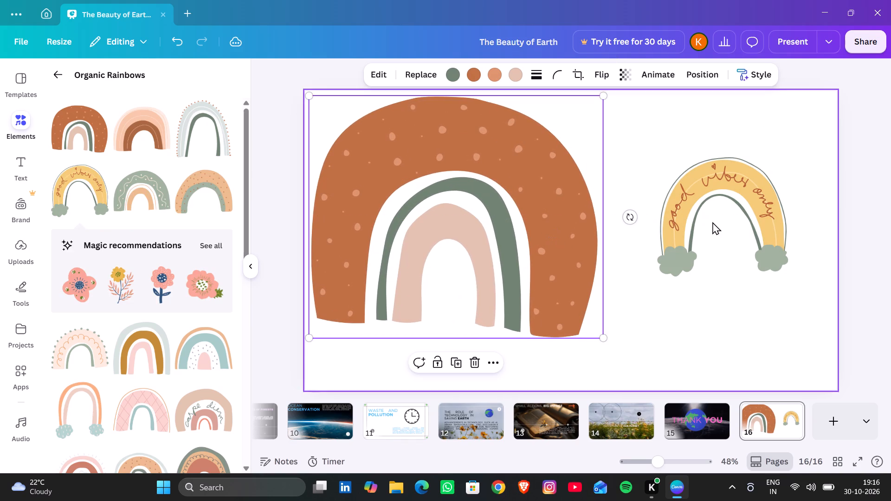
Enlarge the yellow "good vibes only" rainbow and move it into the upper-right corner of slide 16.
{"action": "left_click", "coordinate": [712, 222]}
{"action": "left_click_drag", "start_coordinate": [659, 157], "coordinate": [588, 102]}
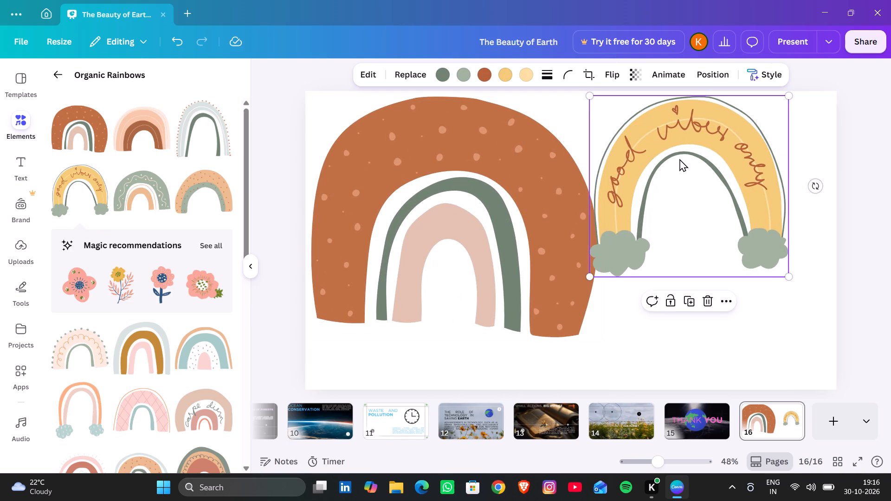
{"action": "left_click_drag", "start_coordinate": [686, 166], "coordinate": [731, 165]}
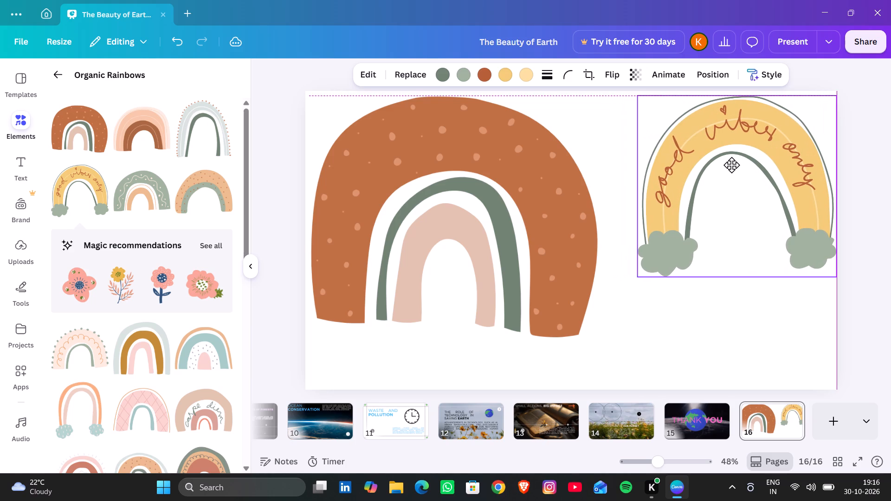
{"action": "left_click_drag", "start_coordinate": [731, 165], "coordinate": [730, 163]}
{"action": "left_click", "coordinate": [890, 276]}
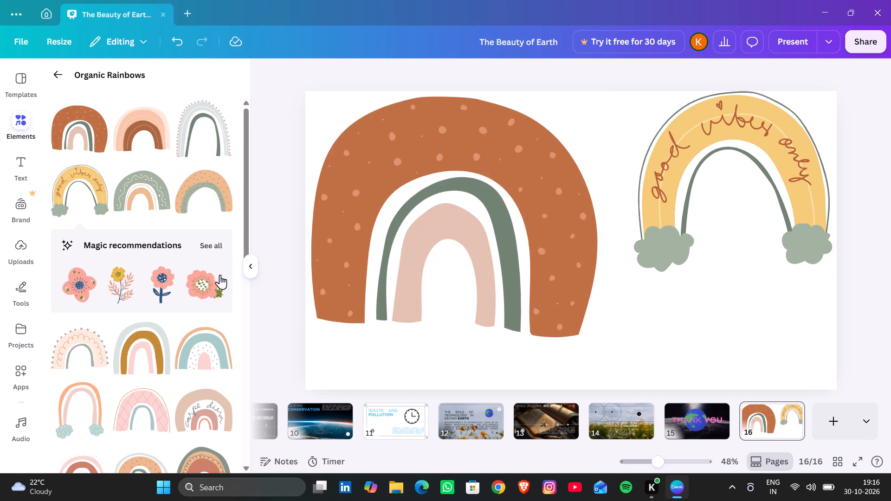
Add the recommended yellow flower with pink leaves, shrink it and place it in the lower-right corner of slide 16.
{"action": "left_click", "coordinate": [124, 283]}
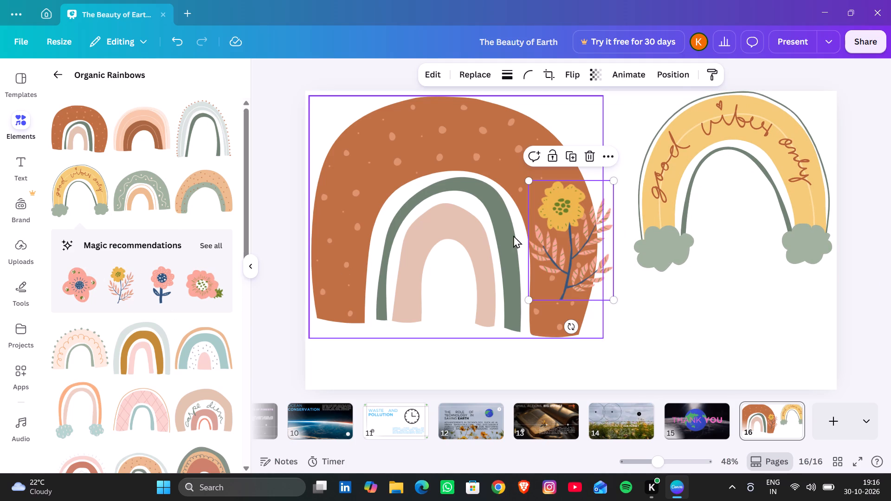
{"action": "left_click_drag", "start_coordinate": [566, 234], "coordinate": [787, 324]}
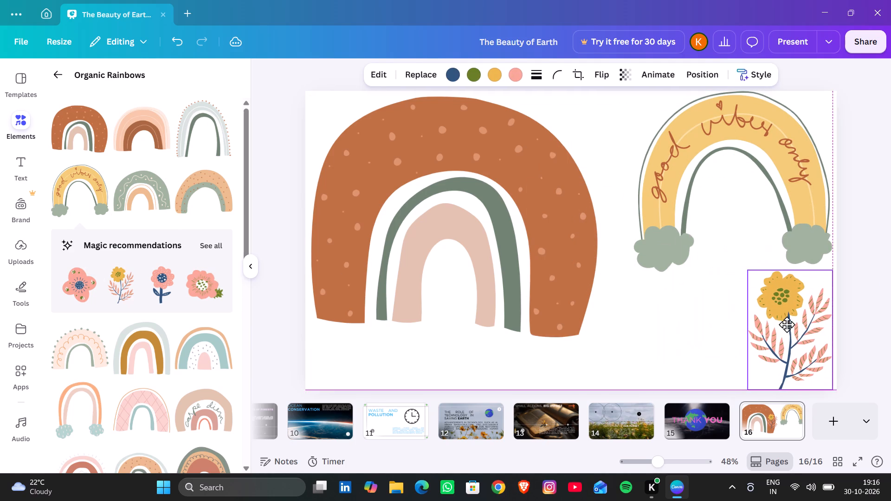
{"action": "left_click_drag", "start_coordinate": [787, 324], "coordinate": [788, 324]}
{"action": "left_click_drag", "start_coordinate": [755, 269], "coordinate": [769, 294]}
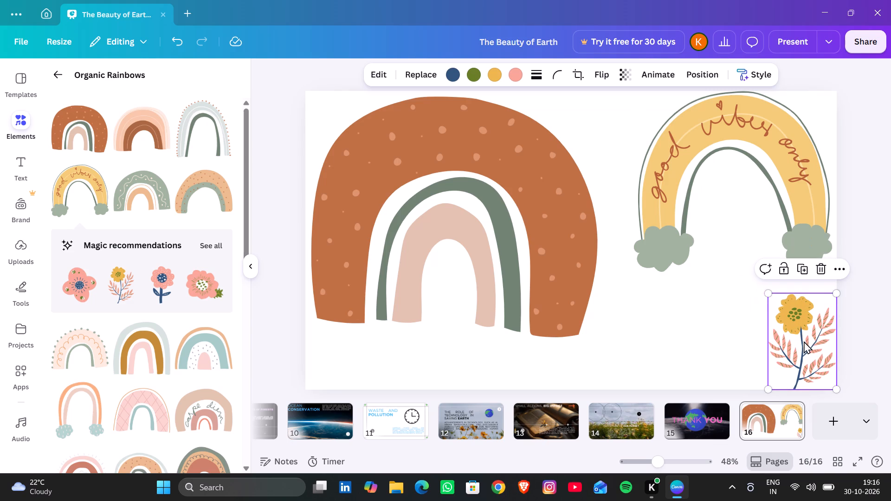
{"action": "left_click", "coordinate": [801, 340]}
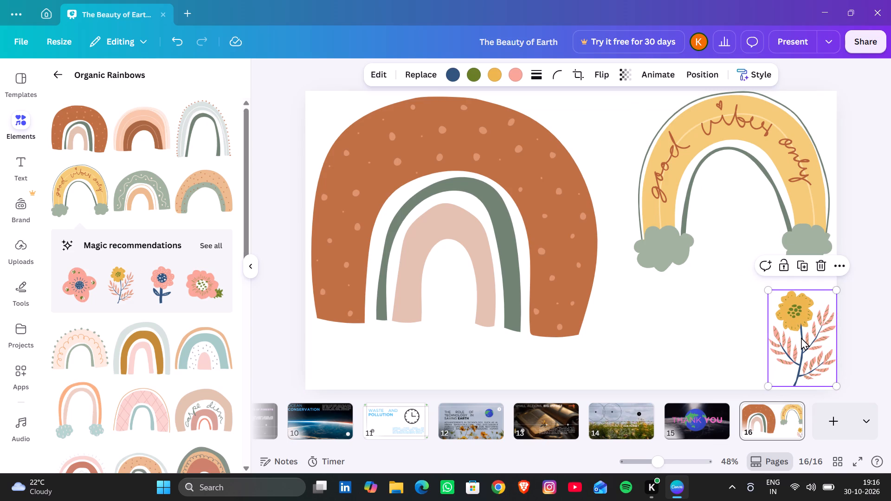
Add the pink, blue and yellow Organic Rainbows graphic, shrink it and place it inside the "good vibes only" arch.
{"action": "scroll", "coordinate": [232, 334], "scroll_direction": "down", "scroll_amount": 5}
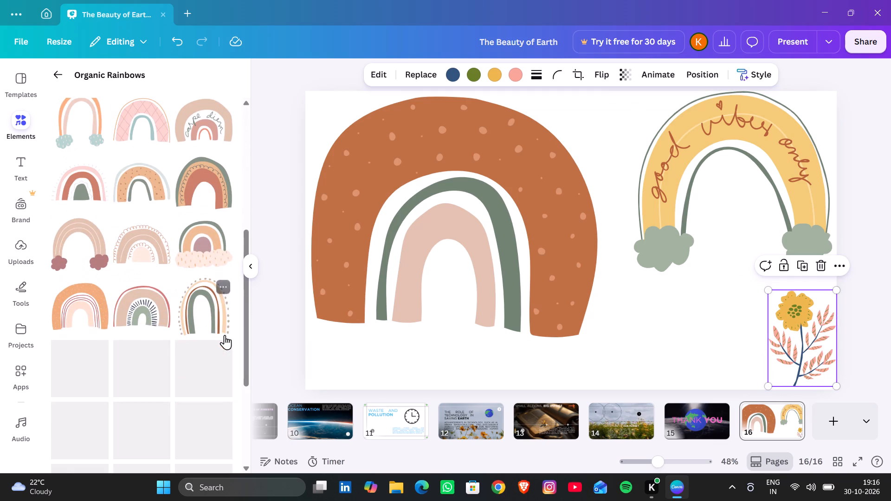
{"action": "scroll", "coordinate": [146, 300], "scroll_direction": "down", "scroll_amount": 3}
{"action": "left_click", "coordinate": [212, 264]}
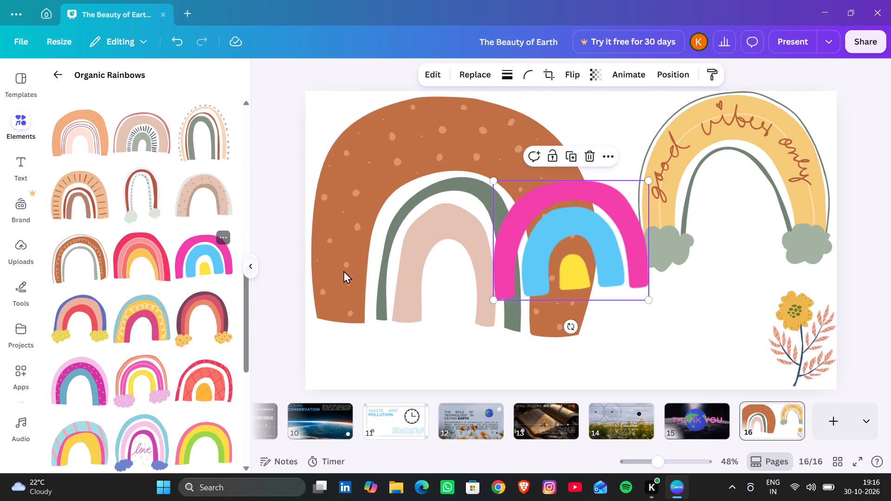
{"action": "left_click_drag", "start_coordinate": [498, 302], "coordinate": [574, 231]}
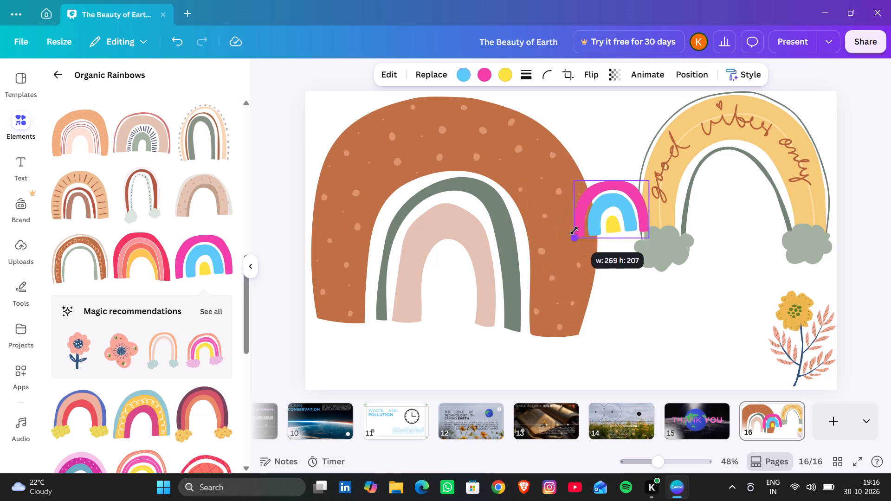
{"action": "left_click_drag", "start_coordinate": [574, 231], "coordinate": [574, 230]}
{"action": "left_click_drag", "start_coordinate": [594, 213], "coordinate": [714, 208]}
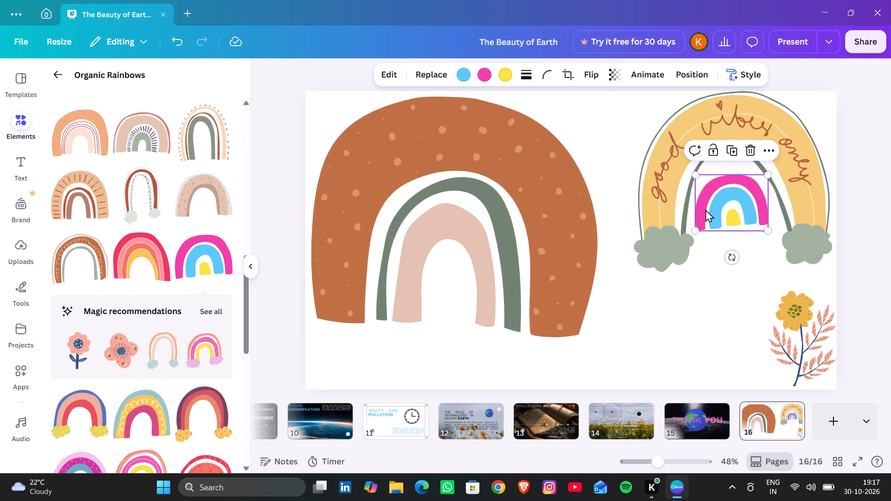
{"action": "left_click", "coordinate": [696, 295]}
Look through the themed graphic collections for more artwork for slide 16.
{"action": "scroll", "coordinate": [134, 169], "scroll_direction": "up", "scroll_amount": 5}
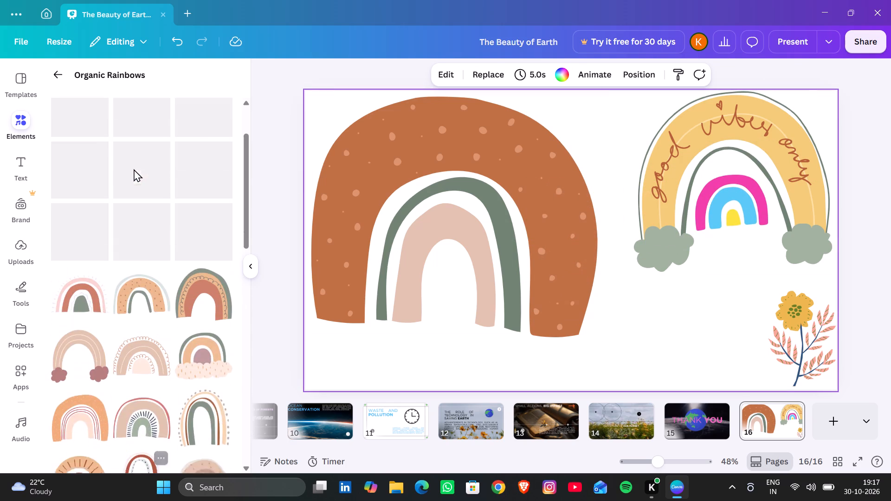
{"action": "left_click", "coordinate": [64, 77]}
{"action": "scroll", "coordinate": [99, 297], "scroll_direction": "down", "scroll_amount": 12}
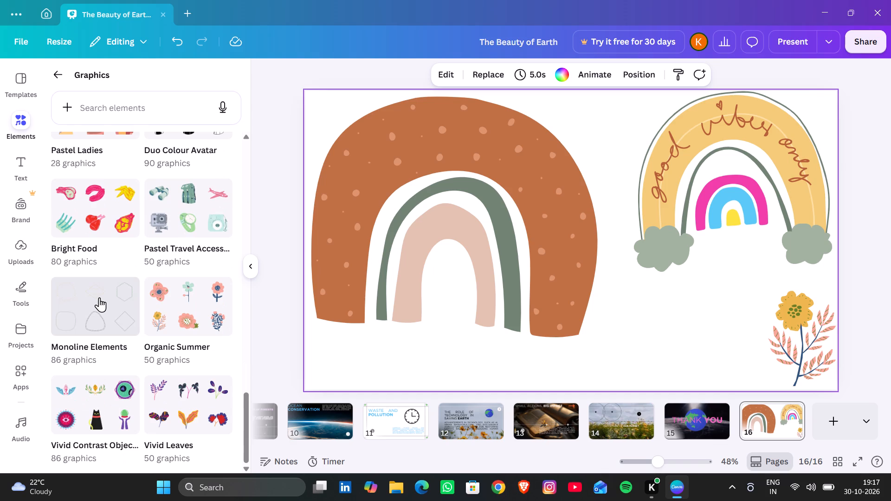
{"action": "scroll", "coordinate": [99, 297], "scroll_direction": "down", "scroll_amount": 2}
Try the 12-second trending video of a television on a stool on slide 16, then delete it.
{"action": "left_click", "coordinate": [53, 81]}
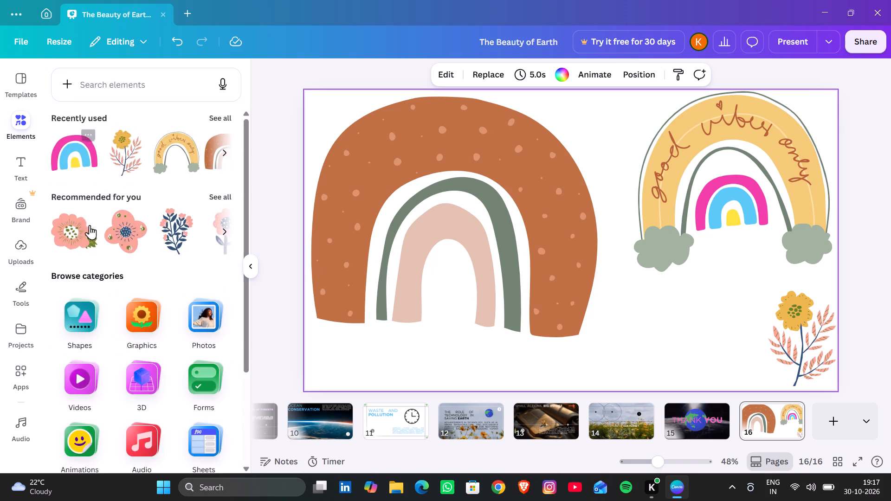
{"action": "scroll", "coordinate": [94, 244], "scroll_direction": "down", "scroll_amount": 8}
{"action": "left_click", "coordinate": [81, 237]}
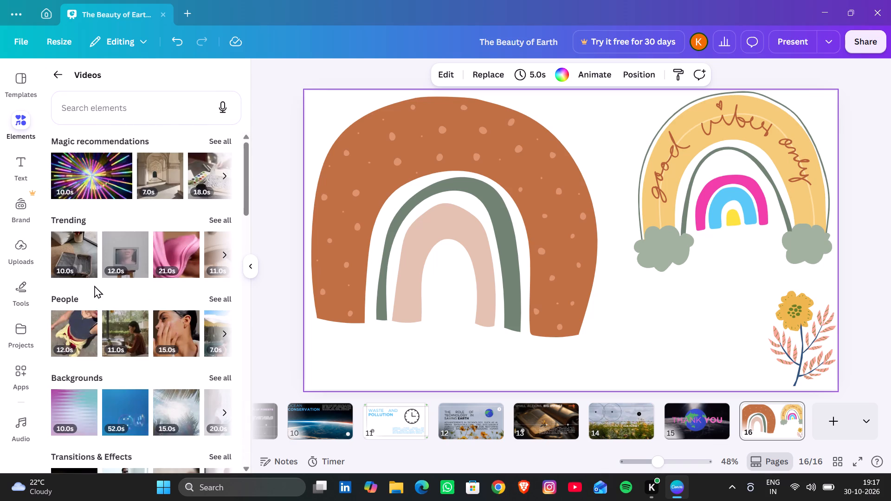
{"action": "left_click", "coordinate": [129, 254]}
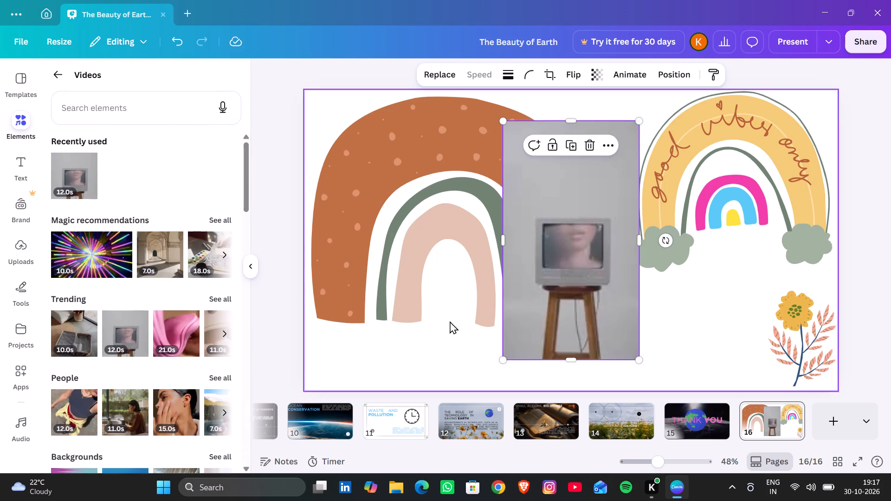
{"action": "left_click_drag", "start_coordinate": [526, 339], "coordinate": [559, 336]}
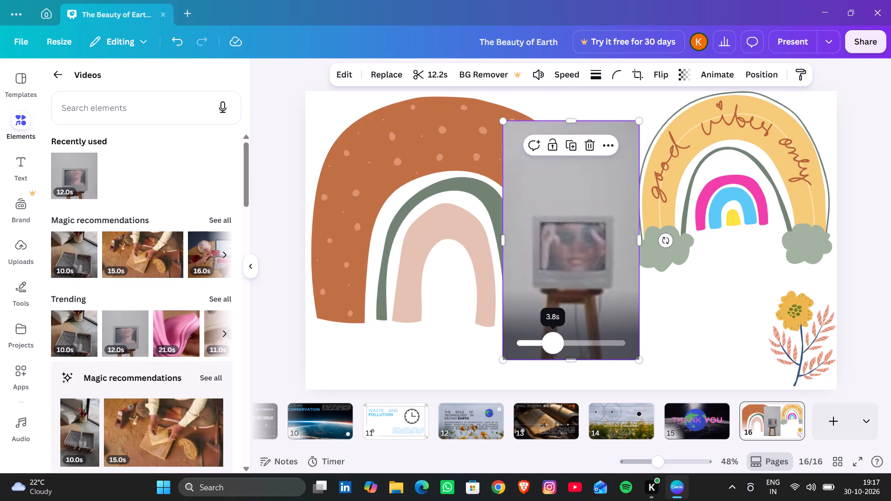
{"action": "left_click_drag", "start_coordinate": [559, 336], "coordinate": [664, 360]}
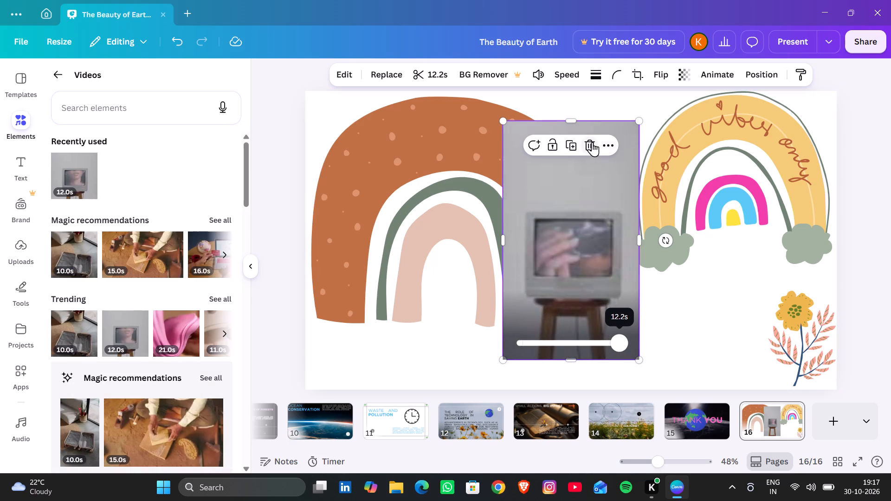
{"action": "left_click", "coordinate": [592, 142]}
Add the 14-second laptop video from the Tech videos and set it as the background of slide 16.
{"action": "scroll", "coordinate": [98, 326], "scroll_direction": "down", "scroll_amount": 8}
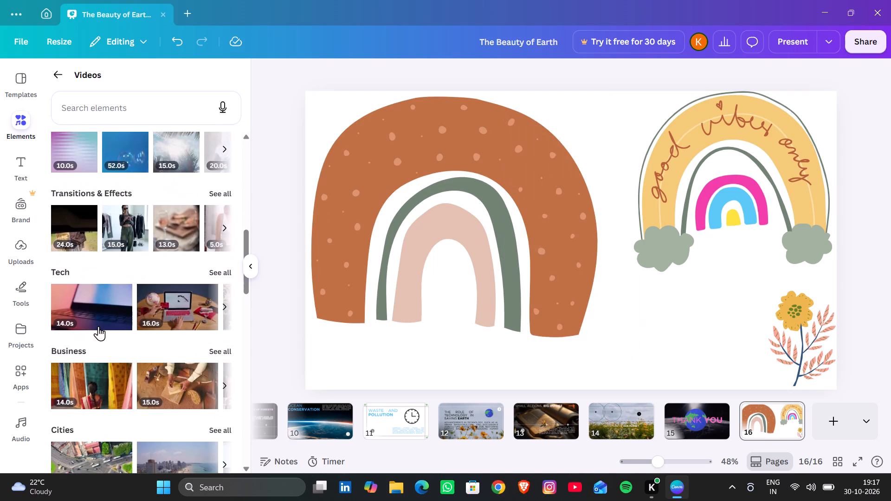
{"action": "left_click", "coordinate": [101, 282]}
{"action": "left_click", "coordinate": [108, 311]}
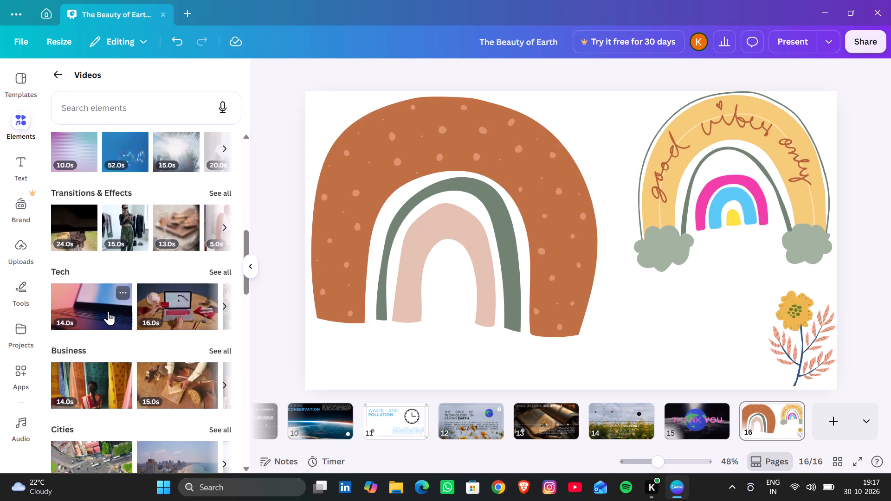
{"action": "left_click", "coordinate": [607, 145]}
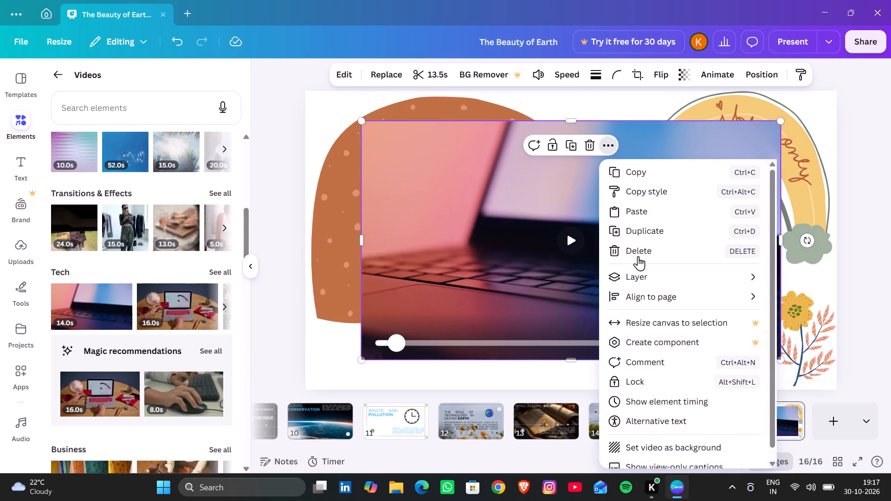
{"action": "scroll", "coordinate": [667, 379], "scroll_direction": "down", "scroll_amount": 3}
{"action": "left_click", "coordinate": [669, 437]}
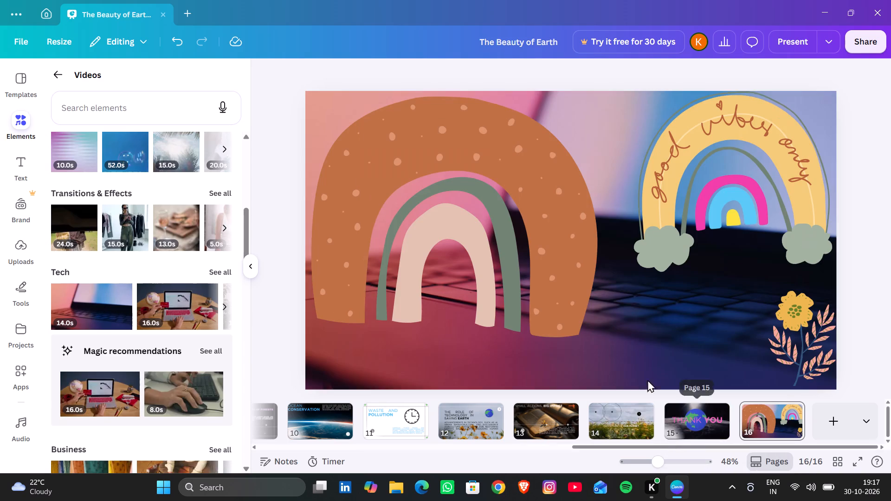
Delete the terracotta, pink-and-blue and "good vibes only" rainbows and the yellow flower from slide 16.
{"action": "right_click", "coordinate": [493, 234]}
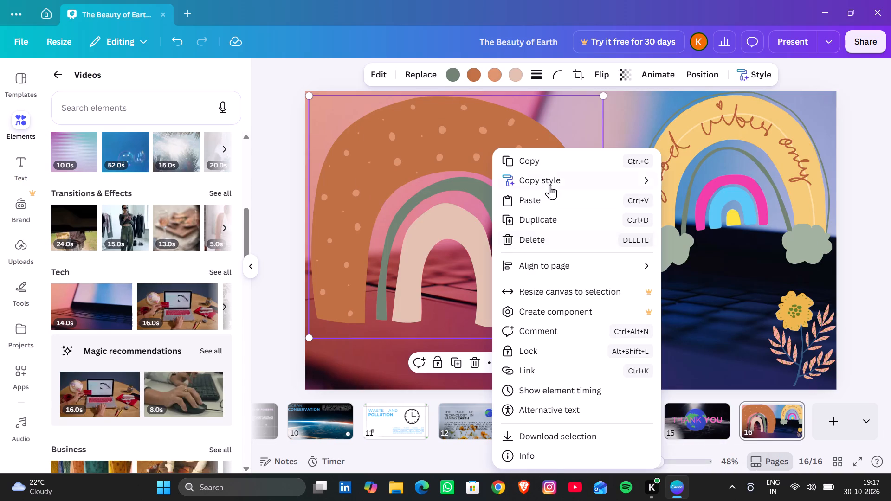
{"action": "left_click", "coordinate": [558, 235]}
{"action": "left_click", "coordinate": [750, 167]}
{"action": "left_click", "coordinate": [738, 199]}
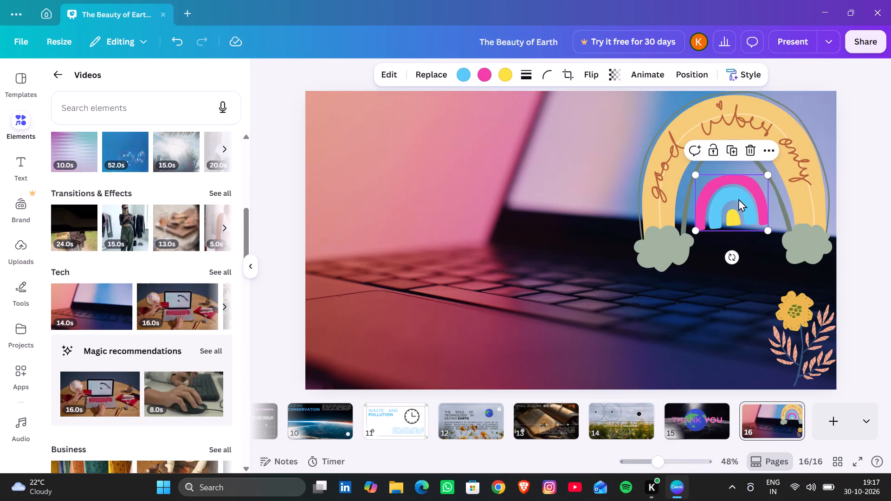
{"action": "left_click", "coordinate": [752, 154]}
{"action": "left_click", "coordinate": [737, 136]}
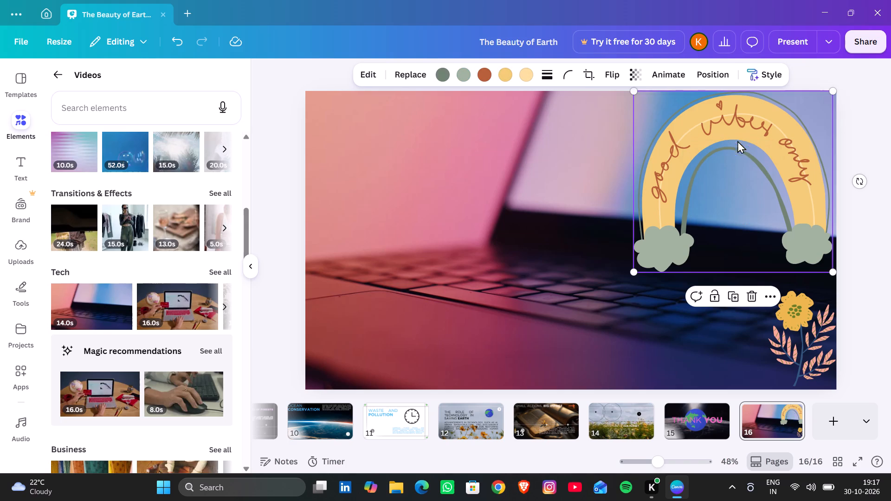
{"action": "left_click", "coordinate": [755, 292]}
{"action": "left_click", "coordinate": [873, 334]}
{"action": "left_click", "coordinate": [821, 336]}
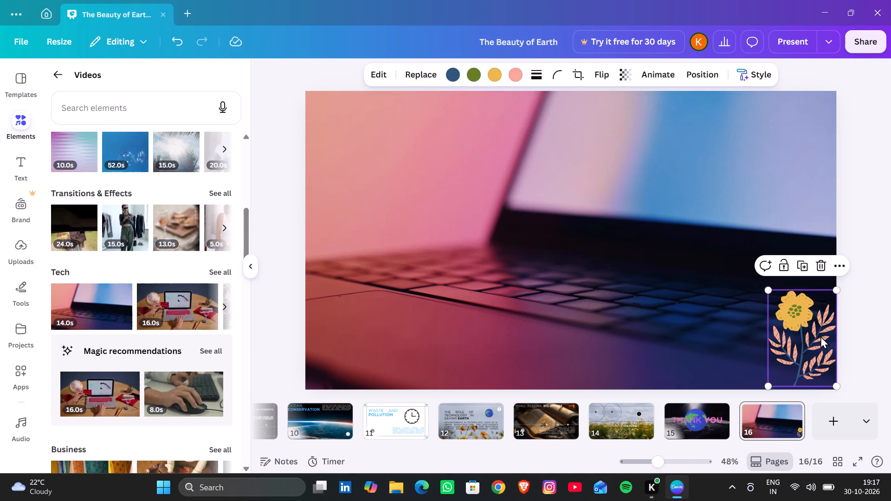
{"action": "left_click", "coordinate": [821, 263]}
Play the laptop background video on slide 16 and scrub through to its end.
{"action": "left_click", "coordinate": [571, 268]}
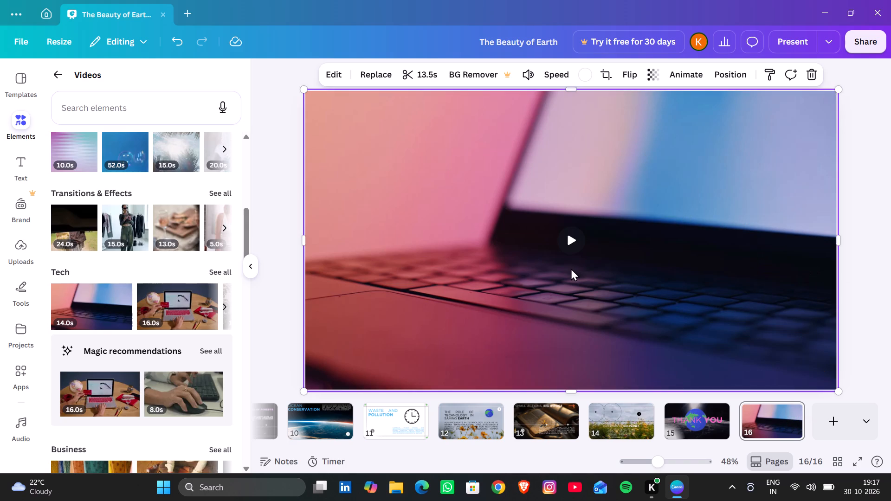
{"action": "left_click", "coordinate": [569, 240]}
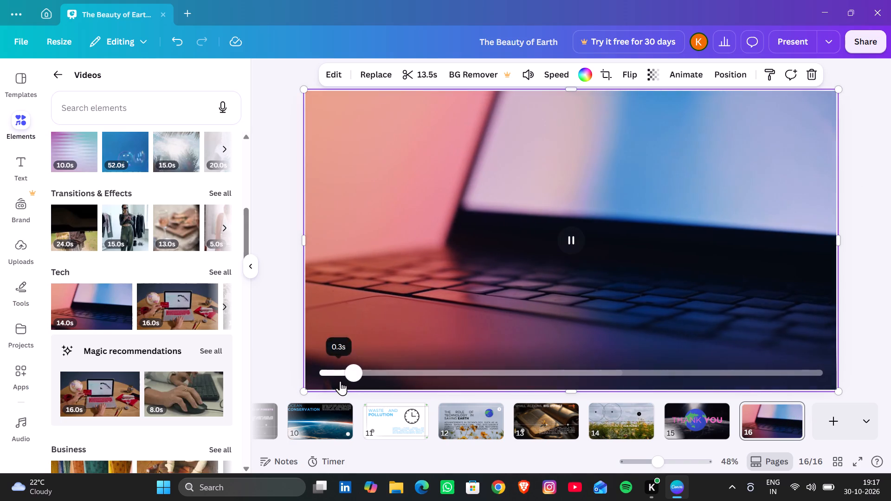
{"action": "left_click_drag", "start_coordinate": [376, 372], "coordinate": [890, 393]}
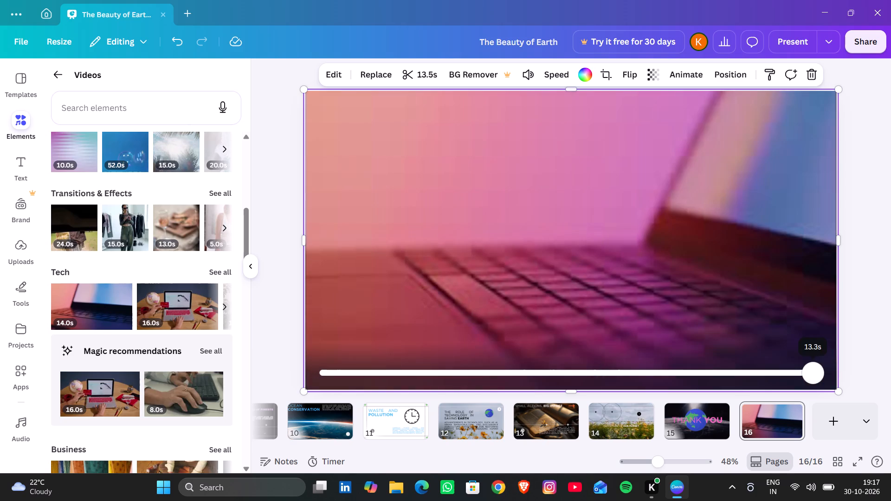
{"action": "left_click_drag", "start_coordinate": [890, 393], "coordinate": [890, 388]}
{"action": "left_click", "coordinate": [698, 303]}
{"action": "left_click", "coordinate": [474, 220]}
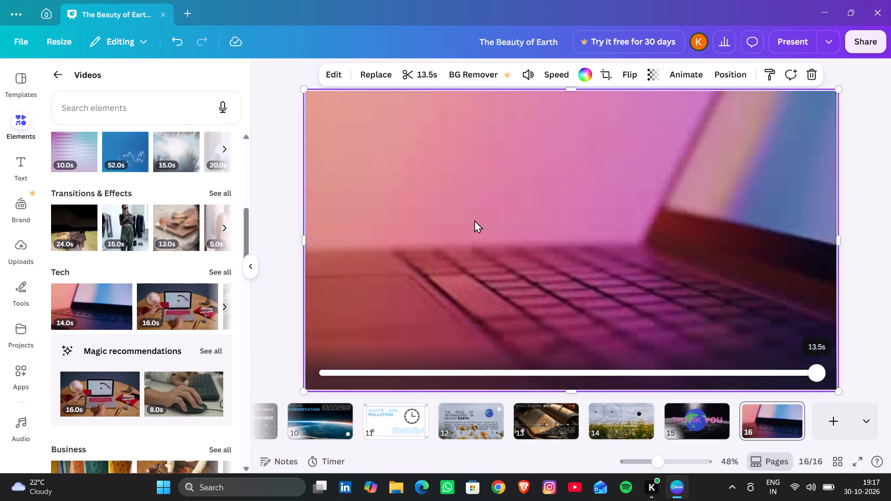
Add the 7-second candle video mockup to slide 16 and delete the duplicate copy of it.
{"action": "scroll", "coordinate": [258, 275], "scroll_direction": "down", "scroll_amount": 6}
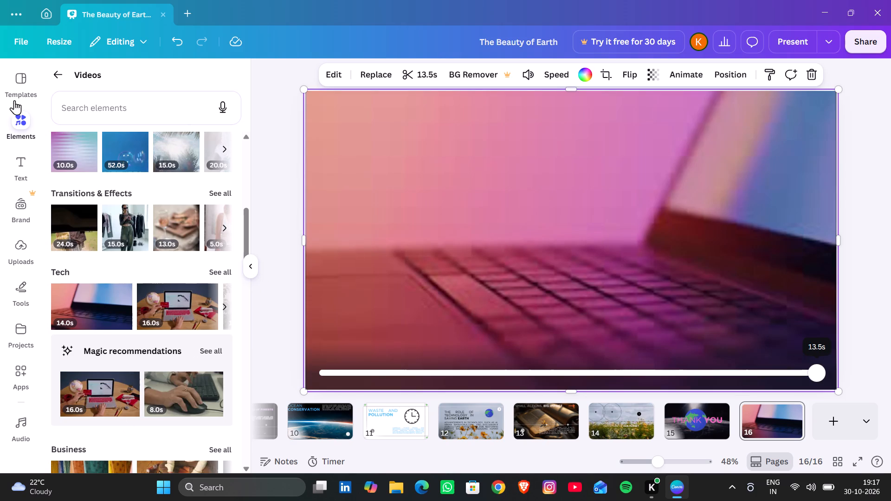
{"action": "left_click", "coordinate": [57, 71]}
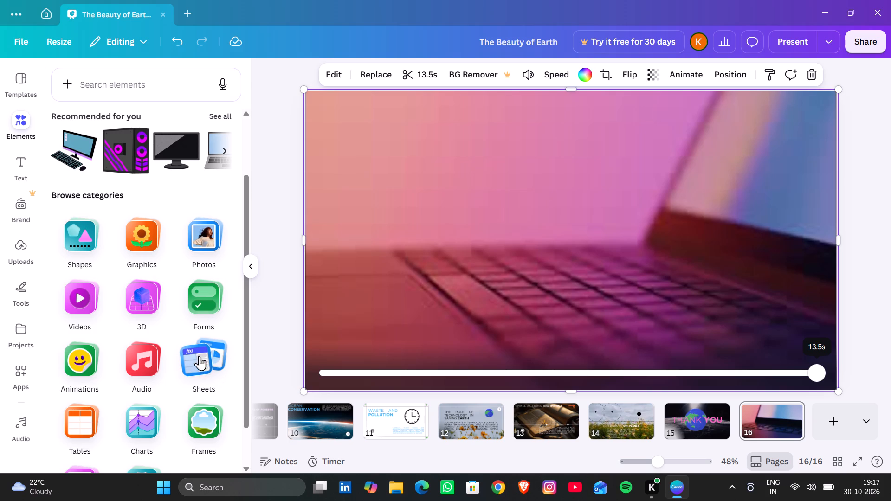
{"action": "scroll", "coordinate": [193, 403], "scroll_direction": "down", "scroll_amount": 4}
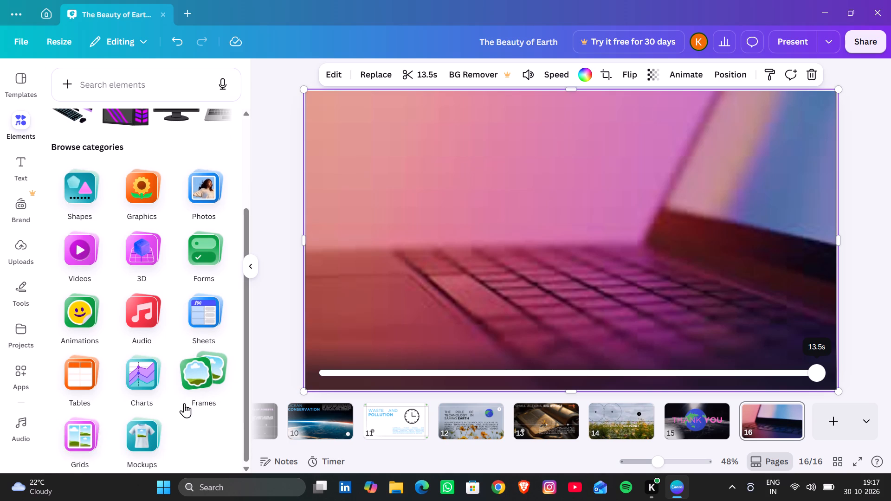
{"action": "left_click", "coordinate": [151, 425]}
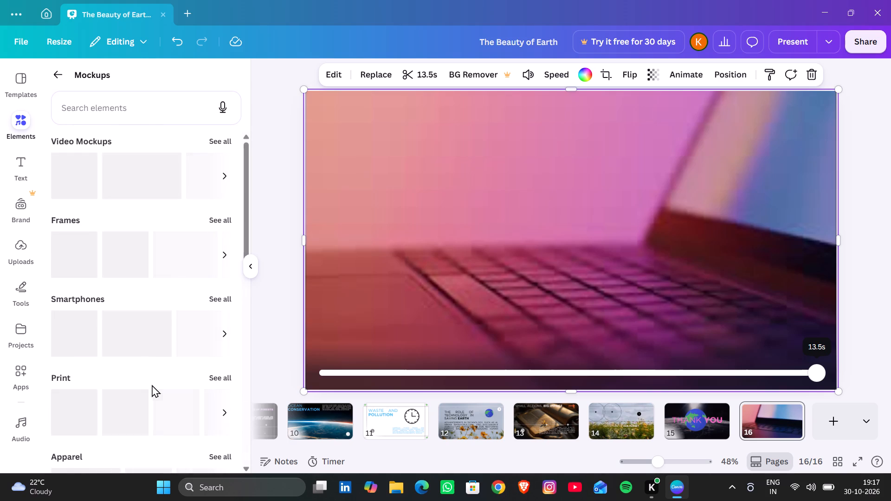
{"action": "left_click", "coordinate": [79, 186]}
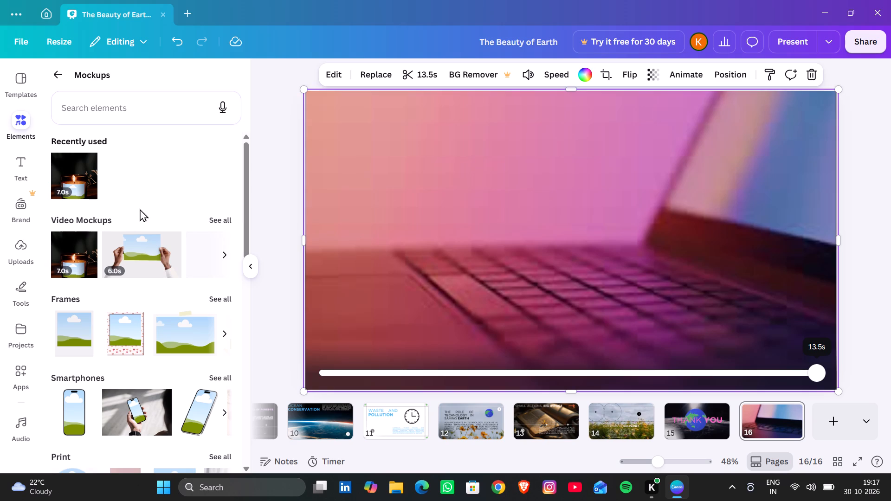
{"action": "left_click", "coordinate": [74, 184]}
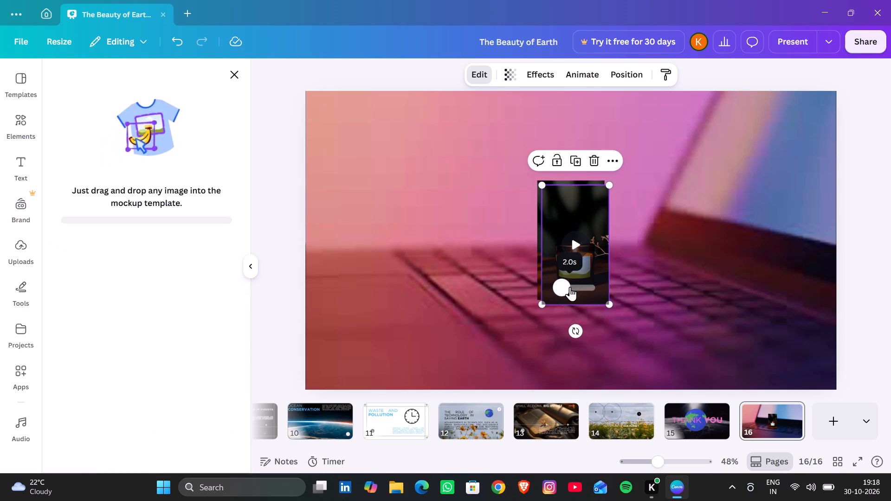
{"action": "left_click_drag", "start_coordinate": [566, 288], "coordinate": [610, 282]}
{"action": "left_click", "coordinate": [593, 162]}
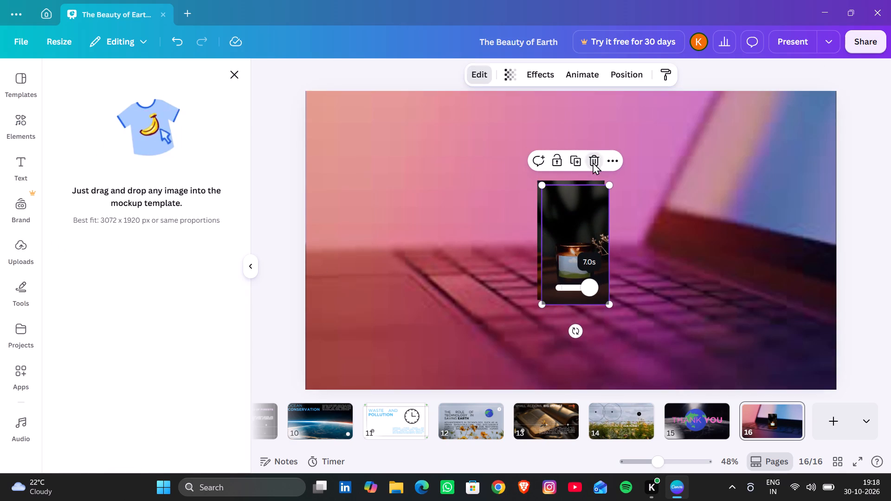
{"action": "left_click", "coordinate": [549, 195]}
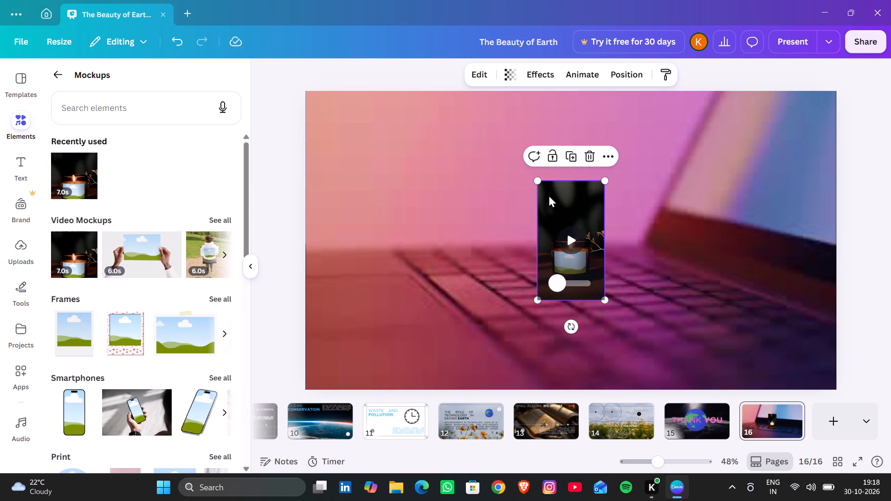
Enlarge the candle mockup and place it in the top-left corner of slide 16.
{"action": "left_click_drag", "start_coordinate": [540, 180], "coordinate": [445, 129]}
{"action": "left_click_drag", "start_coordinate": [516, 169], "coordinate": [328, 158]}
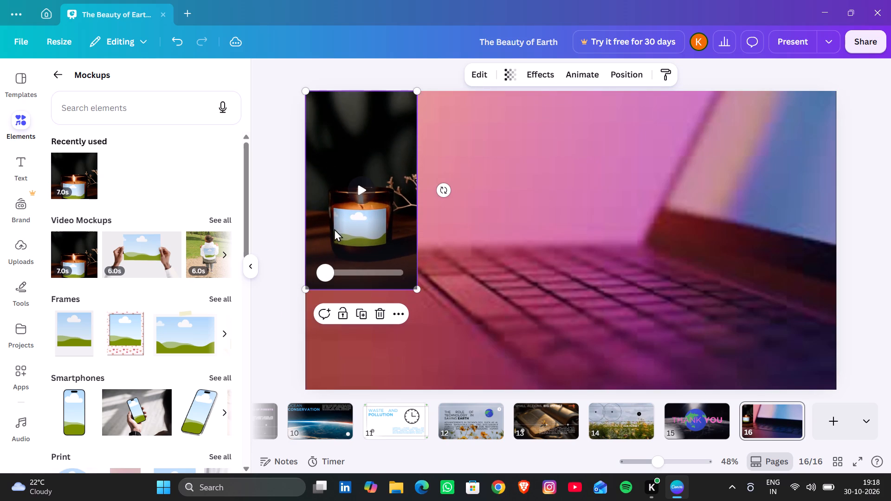
Play the candle mockup and the laptop background video on slide 16, rewinding the background to its start.
{"action": "left_click", "coordinate": [352, 191]}
{"action": "left_click", "coordinate": [585, 206]}
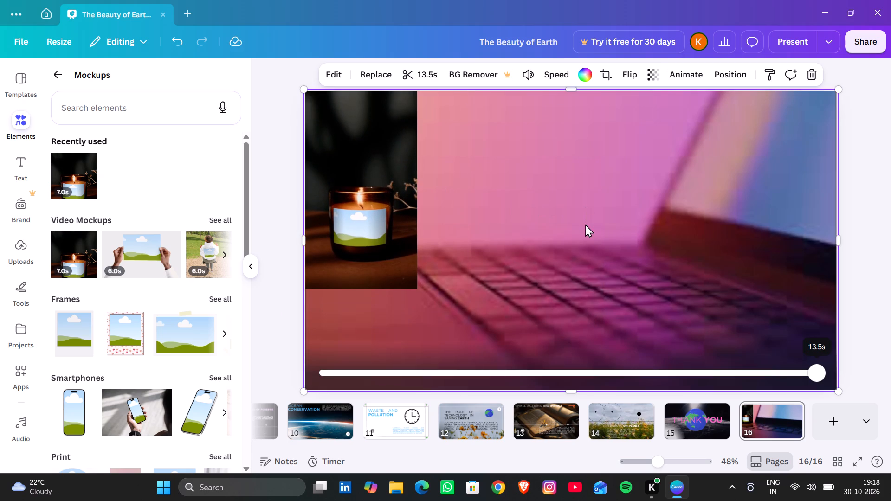
{"action": "left_click", "coordinate": [585, 230]}
{"action": "left_click", "coordinate": [767, 348]}
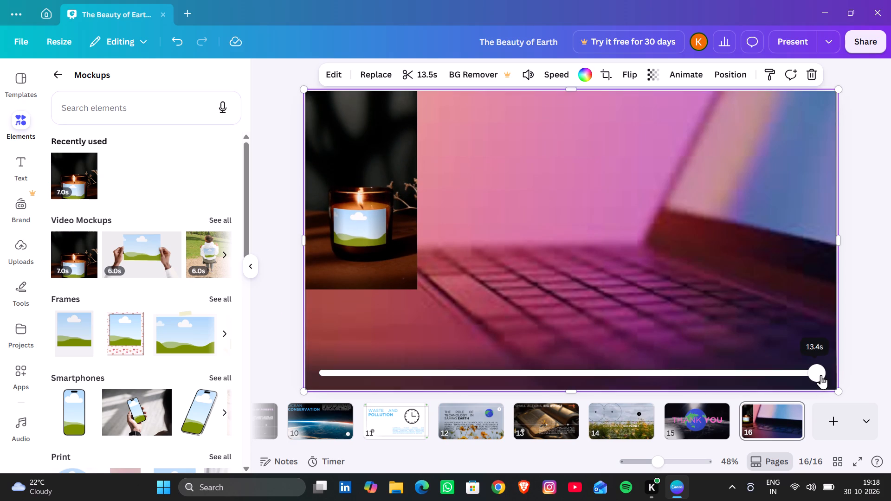
{"action": "left_click_drag", "start_coordinate": [815, 371], "coordinate": [224, 400]}
{"action": "left_click", "coordinate": [352, 218]}
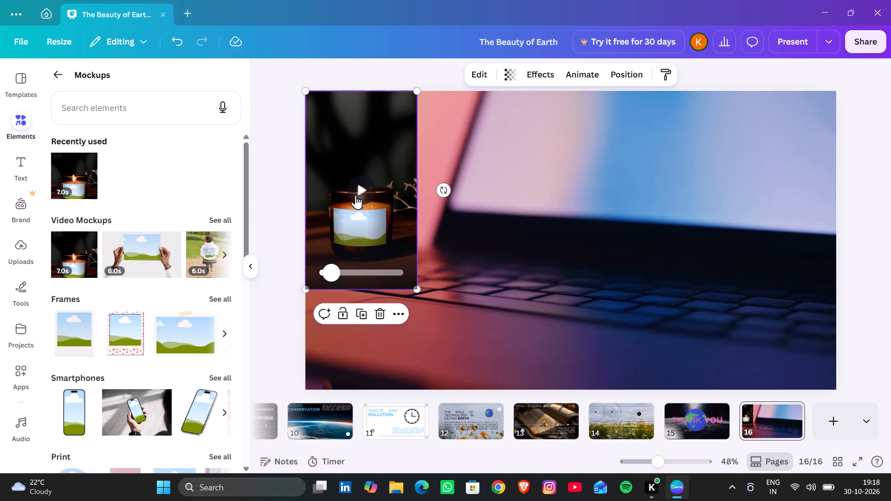
{"action": "left_click", "coordinate": [355, 195]}
{"action": "left_click", "coordinate": [540, 276]}
{"action": "left_click", "coordinate": [559, 234]}
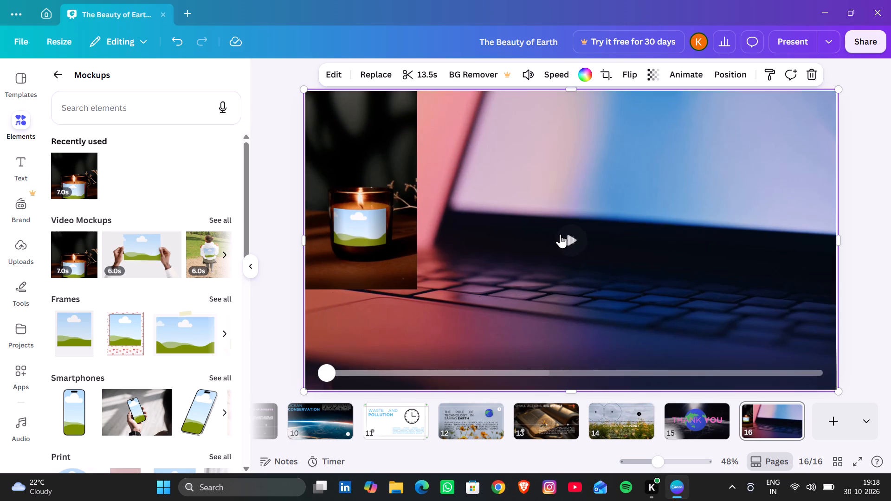
{"action": "left_click", "coordinate": [495, 295]}
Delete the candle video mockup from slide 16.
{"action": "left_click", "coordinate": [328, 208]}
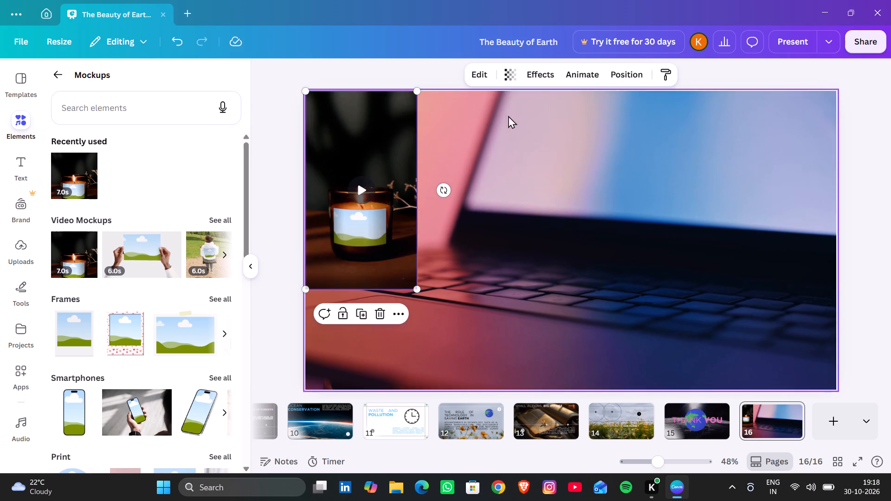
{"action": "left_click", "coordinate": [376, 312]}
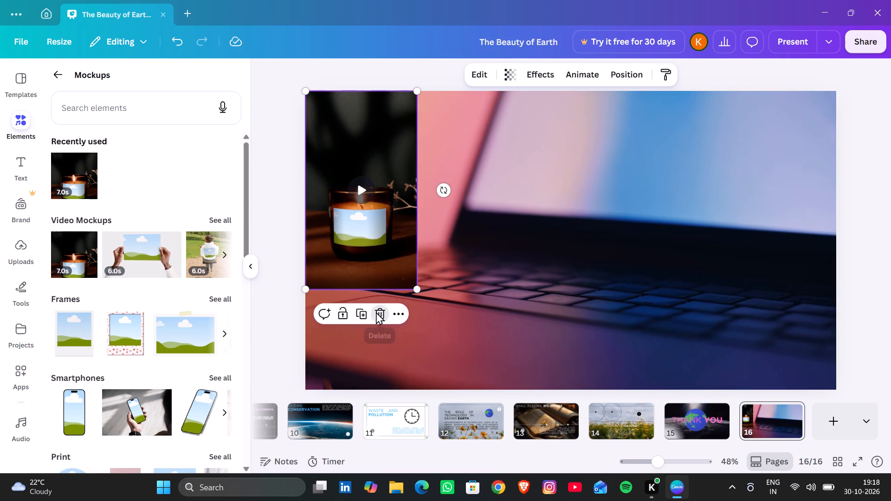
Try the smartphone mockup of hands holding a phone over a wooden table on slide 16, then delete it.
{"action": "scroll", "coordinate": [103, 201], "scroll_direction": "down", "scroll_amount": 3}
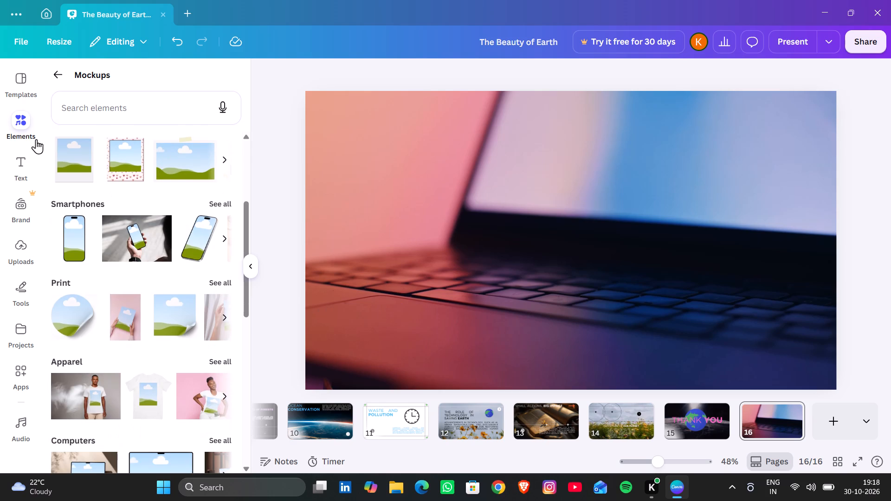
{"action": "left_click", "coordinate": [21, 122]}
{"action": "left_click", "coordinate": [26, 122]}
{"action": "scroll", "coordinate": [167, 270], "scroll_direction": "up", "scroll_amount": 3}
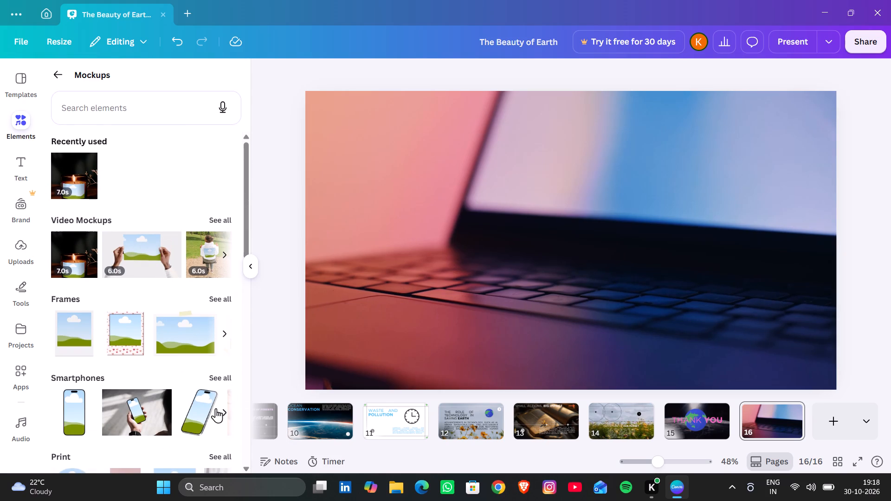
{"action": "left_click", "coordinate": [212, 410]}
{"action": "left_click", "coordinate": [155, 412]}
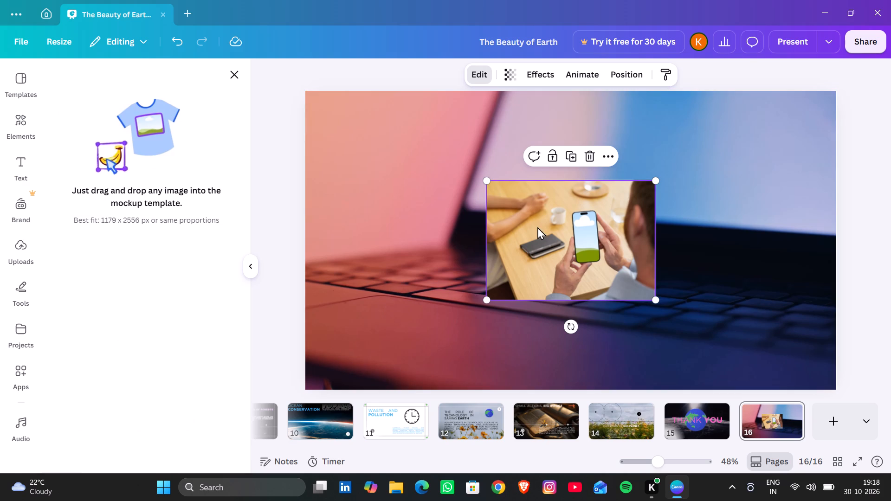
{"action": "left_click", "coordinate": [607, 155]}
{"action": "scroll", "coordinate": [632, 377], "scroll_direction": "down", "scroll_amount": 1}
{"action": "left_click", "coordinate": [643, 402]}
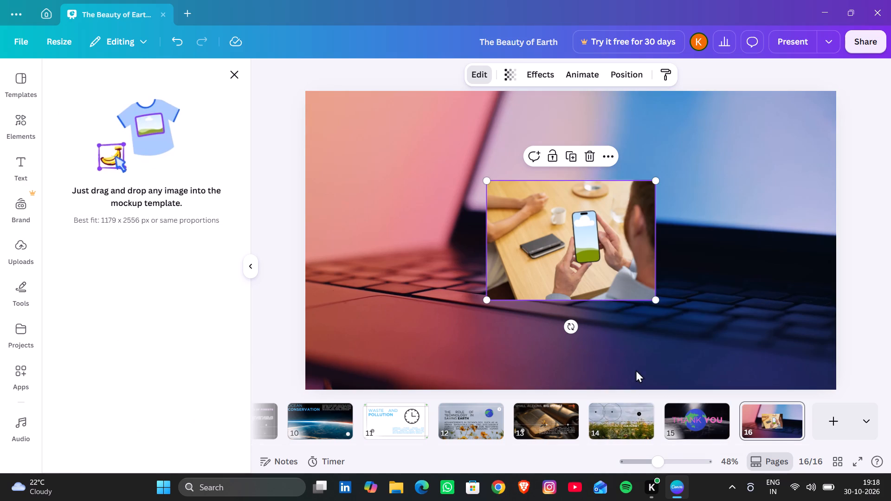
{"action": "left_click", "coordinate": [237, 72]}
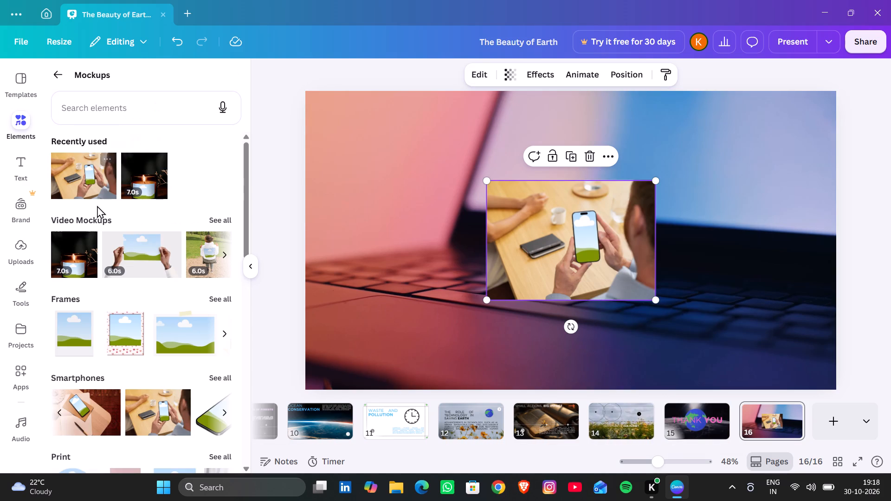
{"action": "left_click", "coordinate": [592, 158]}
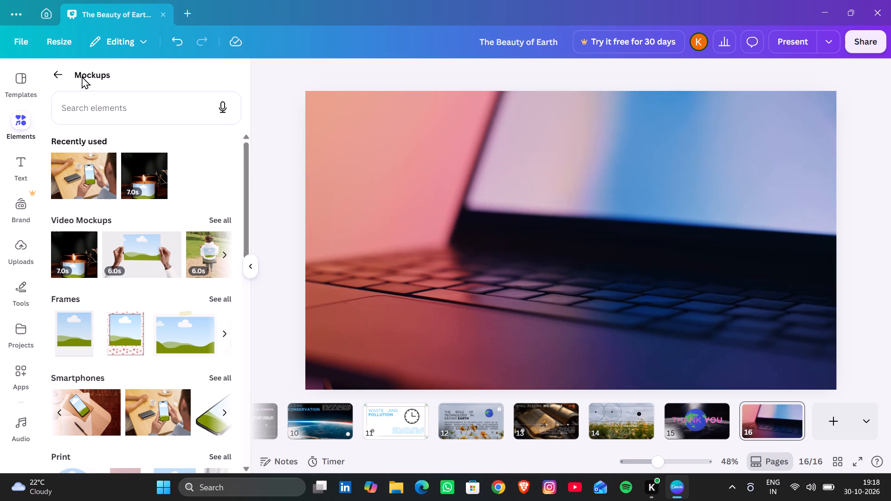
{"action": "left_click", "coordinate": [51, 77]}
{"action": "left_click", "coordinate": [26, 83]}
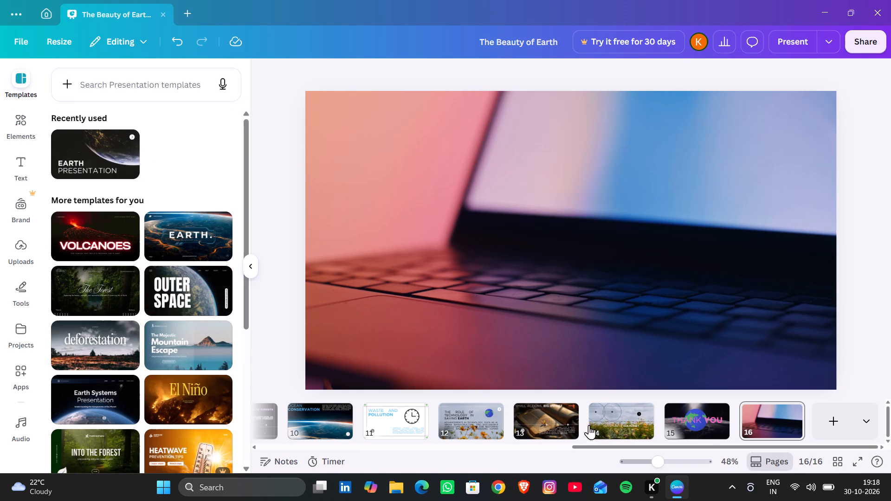
Enlarge the "Simple steps" paragraph on slide 13 to font size 37.2 and shift it towards the slide's right edge.
{"action": "left_click", "coordinate": [565, 429]}
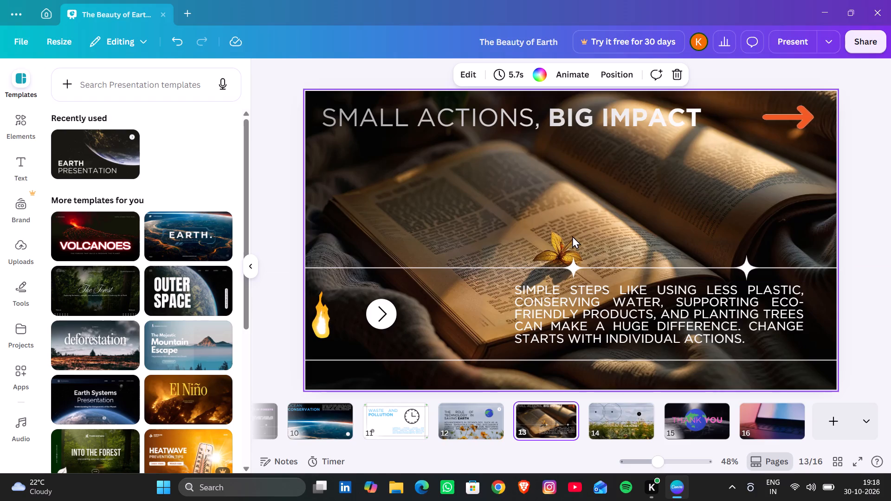
{"action": "left_click", "coordinate": [594, 289]}
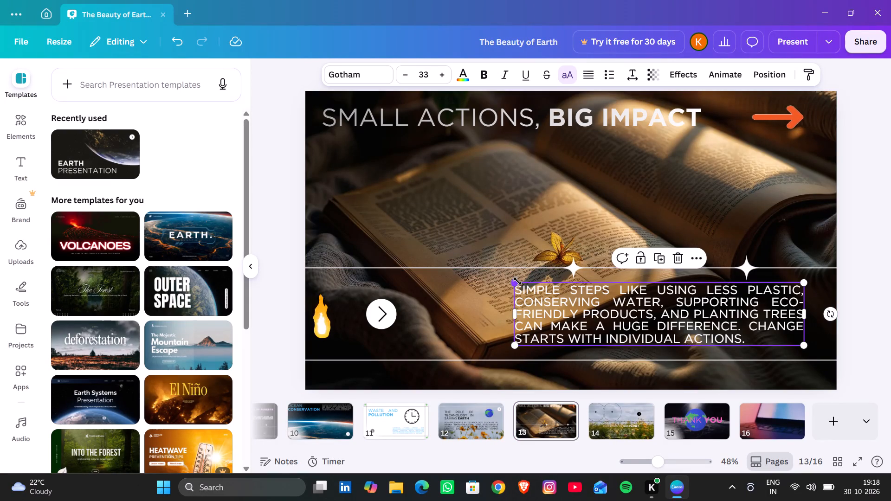
{"action": "left_click_drag", "start_coordinate": [517, 281], "coordinate": [479, 281]}
{"action": "left_click_drag", "start_coordinate": [620, 311], "coordinate": [637, 319]}
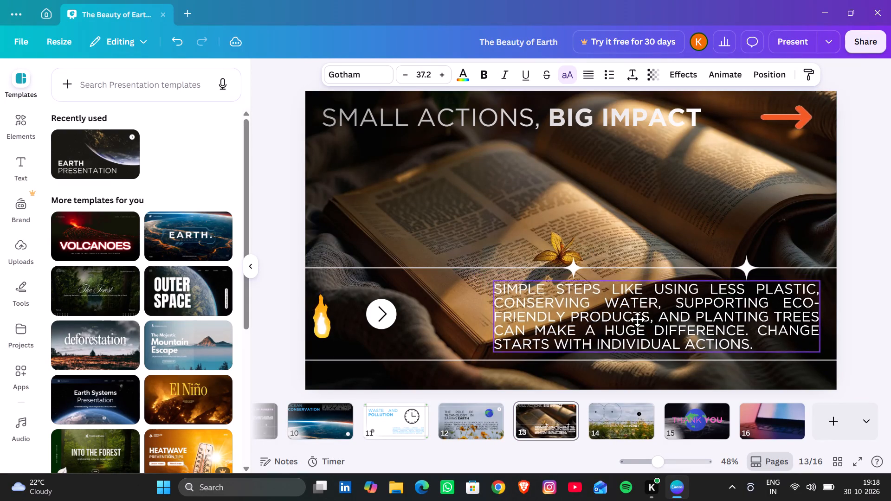
{"action": "left_click_drag", "start_coordinate": [637, 319], "coordinate": [649, 315]}
{"action": "left_click", "coordinate": [860, 340]}
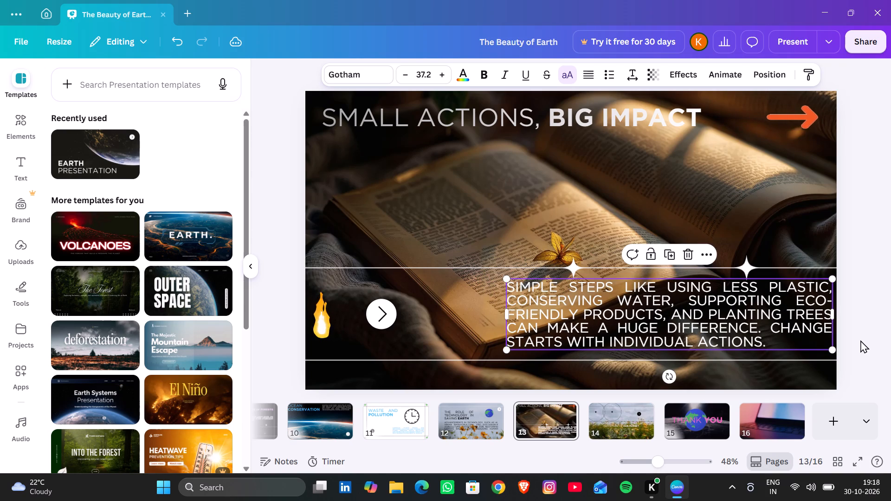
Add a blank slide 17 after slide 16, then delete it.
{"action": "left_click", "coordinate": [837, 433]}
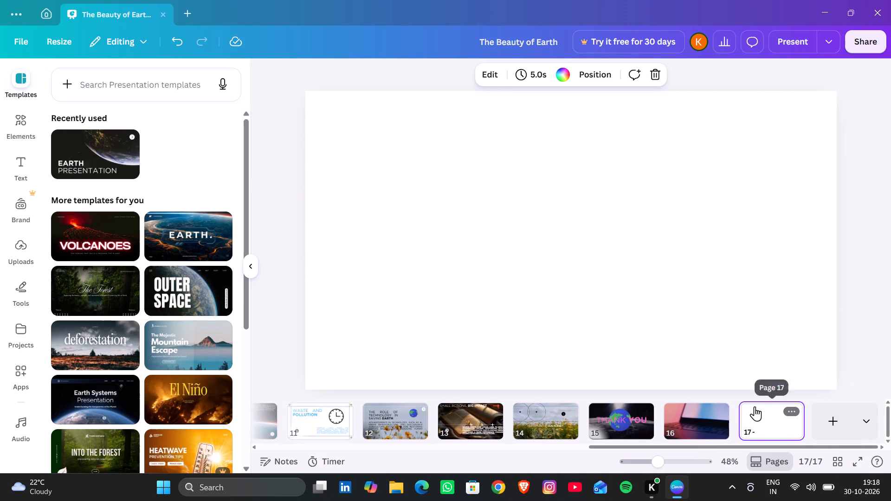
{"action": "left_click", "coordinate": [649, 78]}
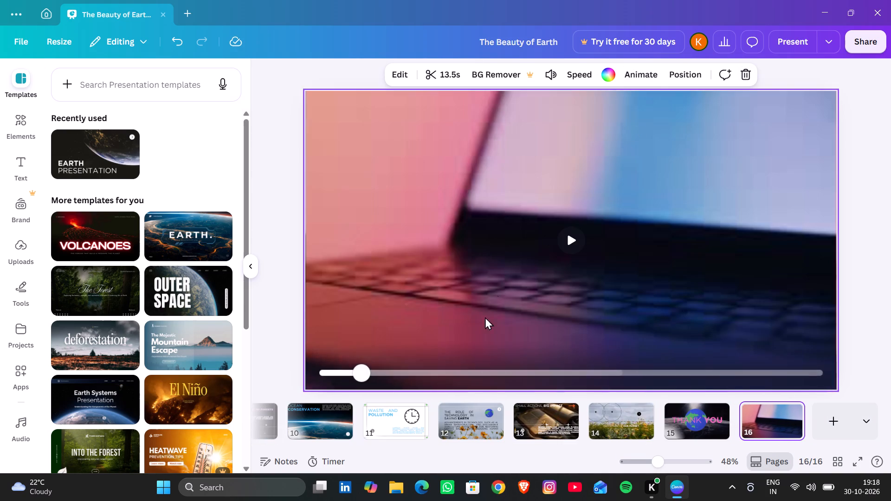
Enlarge the globe on slide 12 slightly from its lower-left corner.
{"action": "left_click", "coordinate": [490, 409]}
{"action": "left_click", "coordinate": [716, 170]}
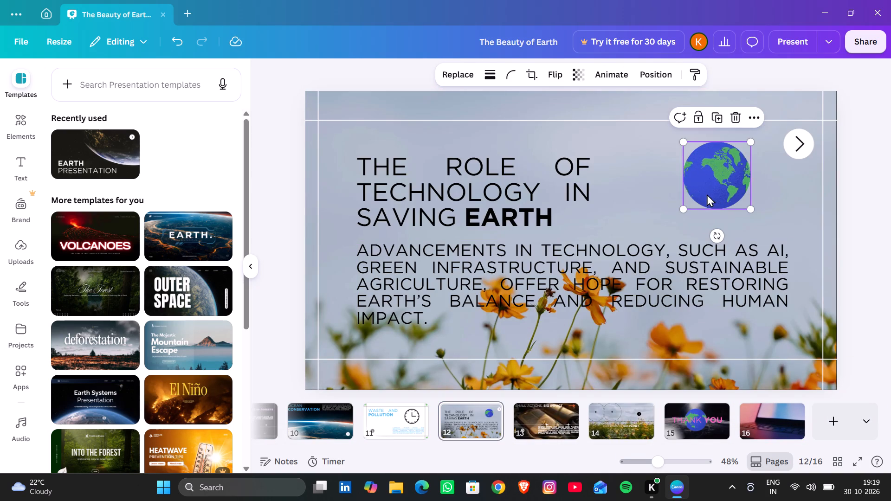
{"action": "left_click_drag", "start_coordinate": [687, 213], "coordinate": [682, 222]}
Enlarge the "Advancements in technology" paragraph on slide 12 slightly from its lower-right corner.
{"action": "left_click", "coordinate": [684, 279]}
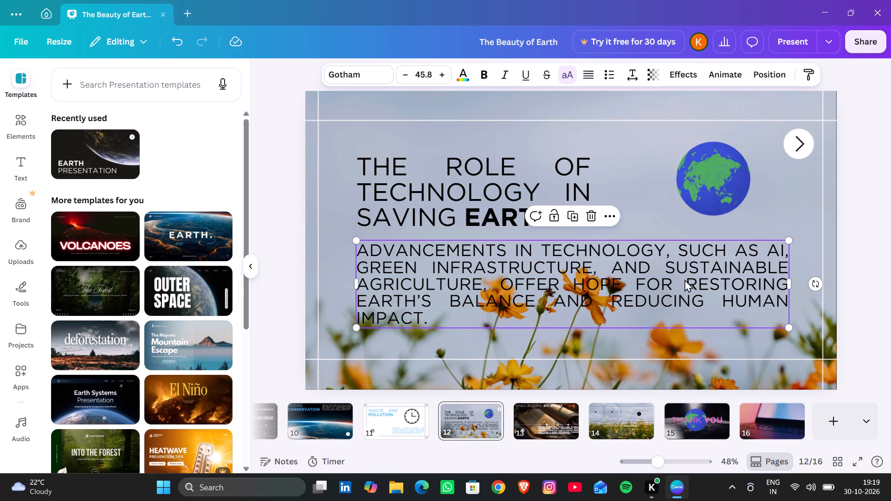
{"action": "left_click_drag", "start_coordinate": [791, 324], "coordinate": [802, 335]}
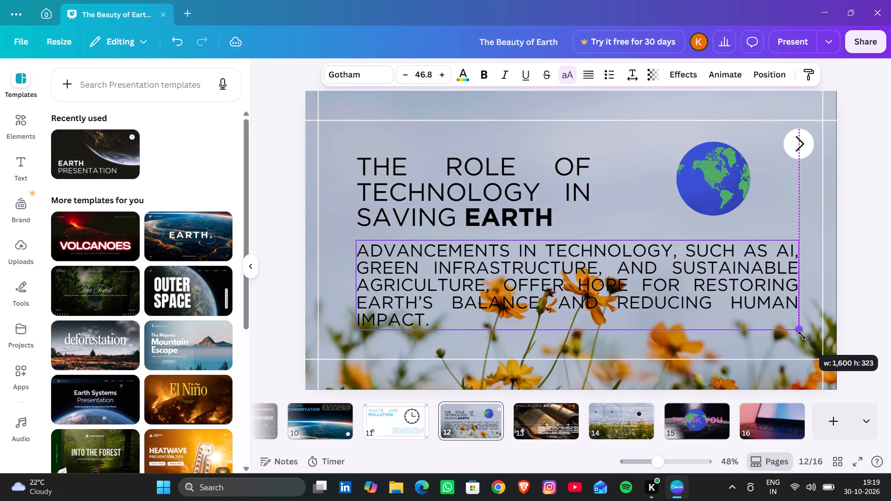
{"action": "left_click_drag", "start_coordinate": [802, 335], "coordinate": [809, 342]}
Enlarge the title "The Role of Technology in Saving Earth" on slide 12 to font size 75.5.
{"action": "left_click", "coordinate": [520, 183]}
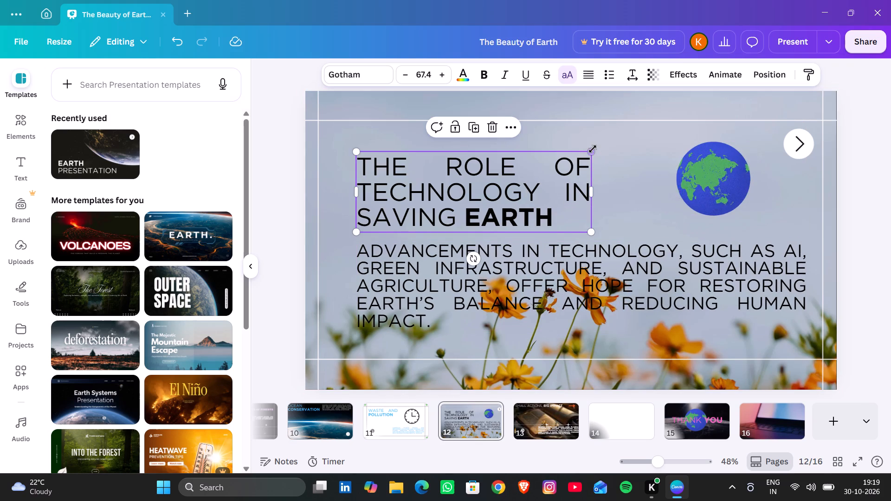
{"action": "left_click_drag", "start_coordinate": [590, 149], "coordinate": [610, 107]}
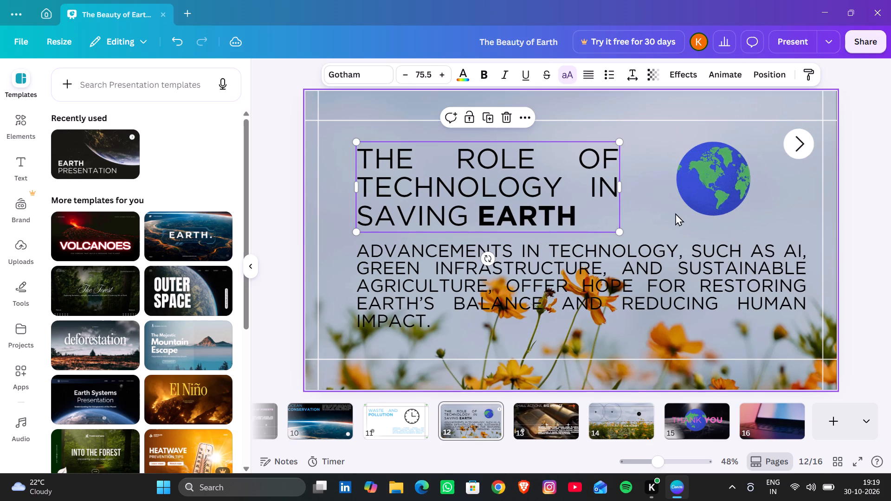
{"action": "left_click", "coordinate": [675, 212]}
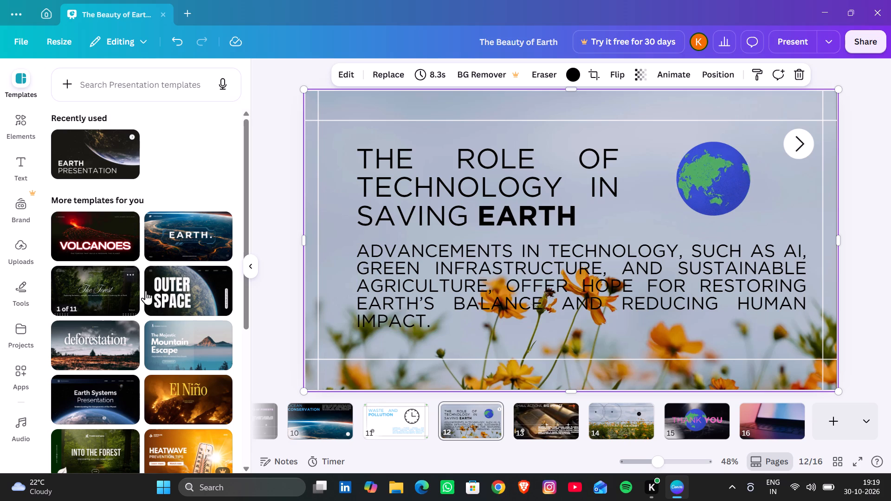
Delete the white circular arrow graphic from slide 13.
{"action": "scroll", "coordinate": [162, 330], "scroll_direction": "down", "scroll_amount": 2}
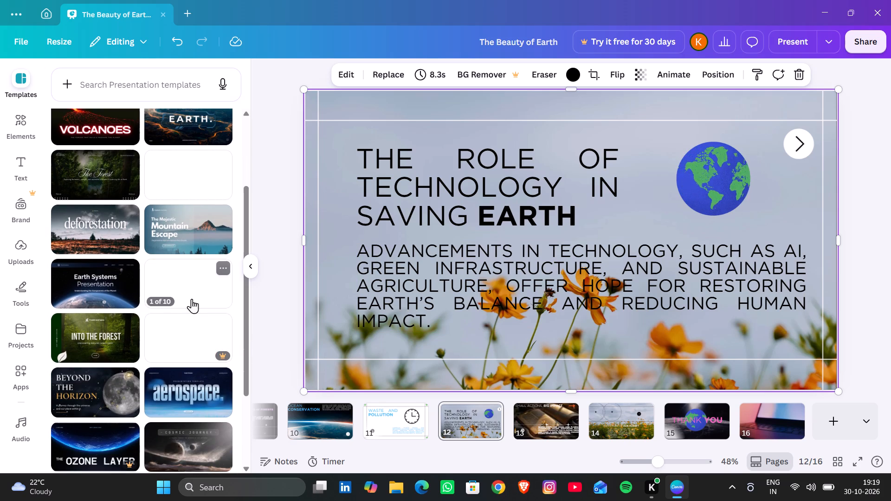
{"action": "scroll", "coordinate": [355, 326], "scroll_direction": "down", "scroll_amount": 3}
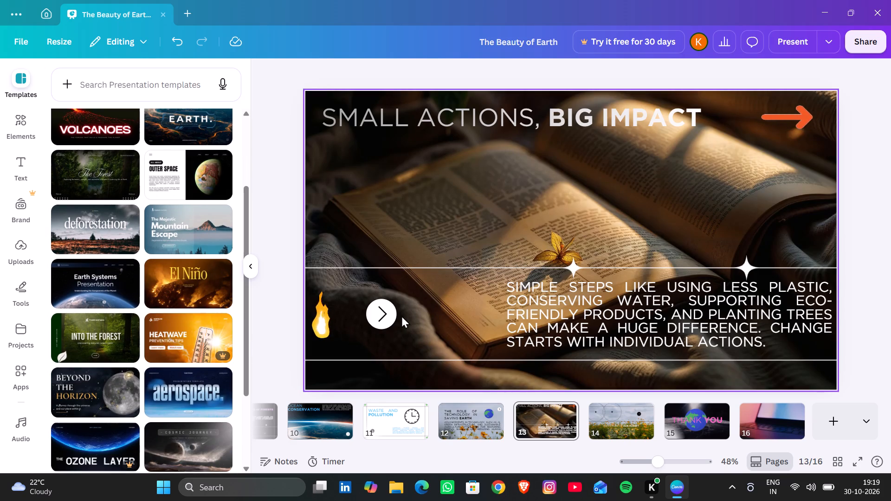
{"action": "left_click", "coordinate": [390, 322]}
{"action": "left_click_drag", "start_coordinate": [394, 301], "coordinate": [528, 132]}
{"action": "left_click", "coordinate": [436, 265]}
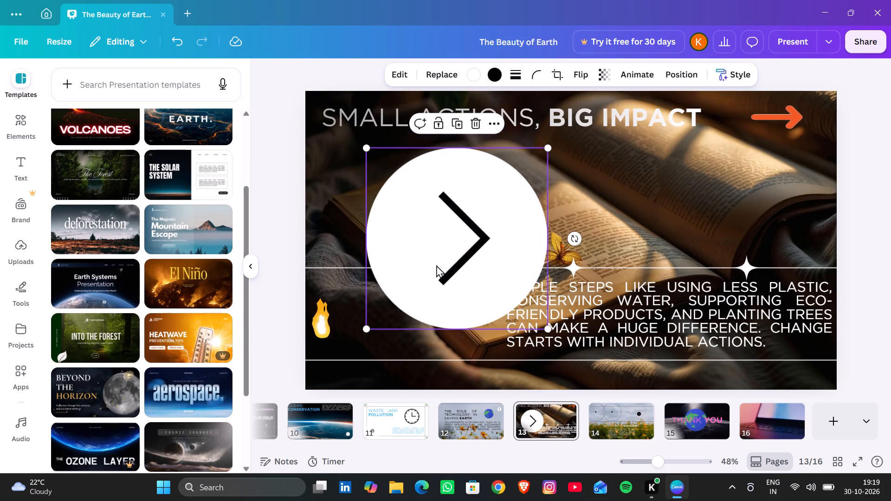
{"action": "left_click", "coordinate": [507, 193]}
{"action": "left_click", "coordinate": [471, 124]}
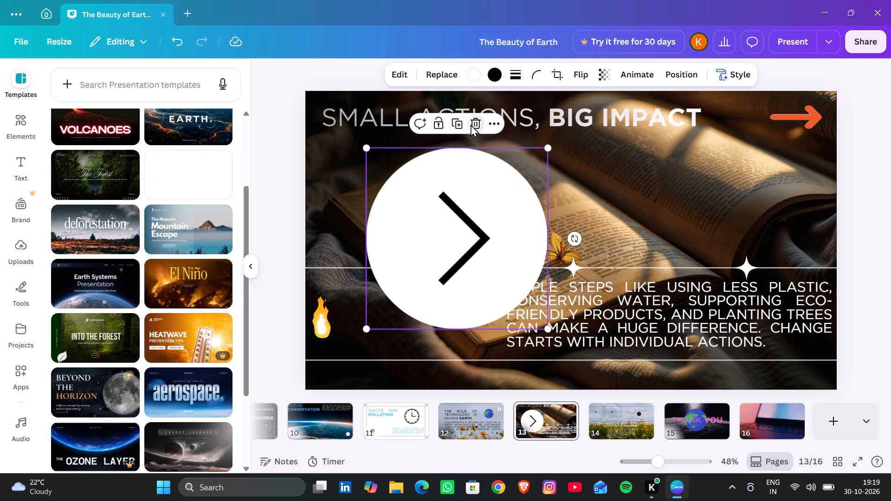
Enlarge the title "The Future of Our Planet" on slide 14 to font size 51.9.
{"action": "scroll", "coordinate": [472, 310], "scroll_direction": "down", "scroll_amount": 2}
{"action": "left_click", "coordinate": [484, 272]}
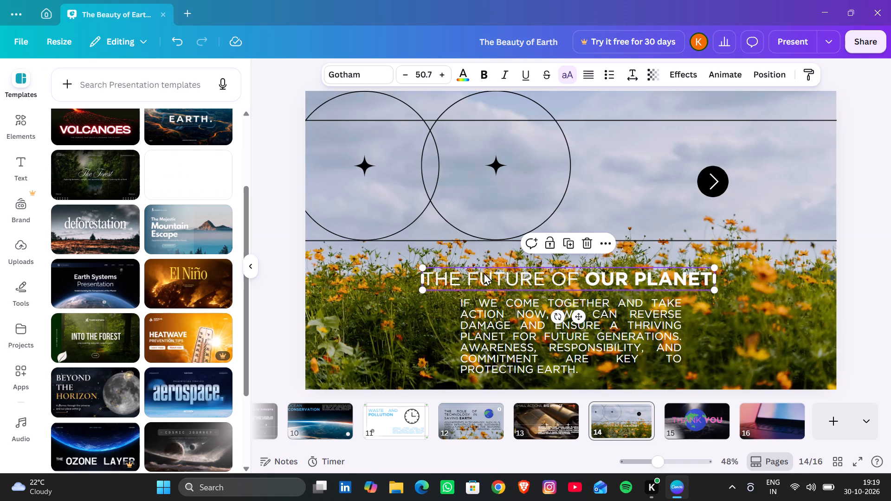
{"action": "left_click_drag", "start_coordinate": [420, 293], "coordinate": [414, 304]}
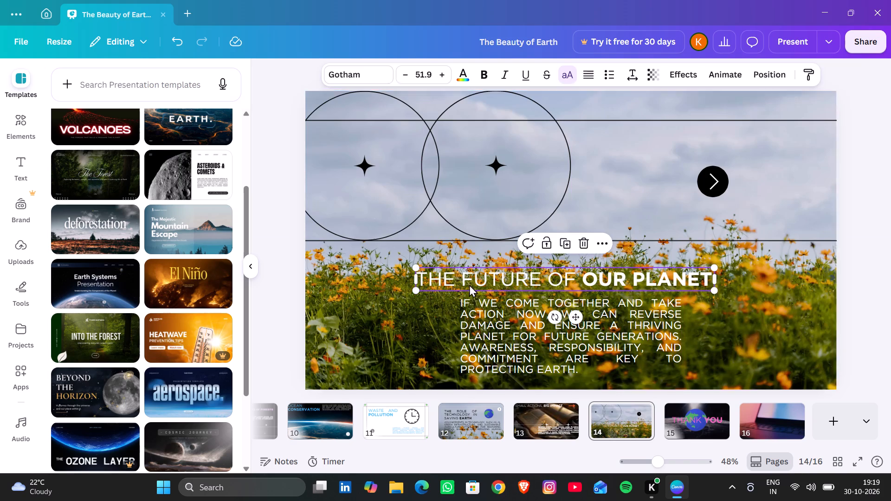
Enlarge the "If we come together" paragraph on slide 14 to font size 29.7 from its lower-left corner.
{"action": "left_click", "coordinate": [498, 320]}
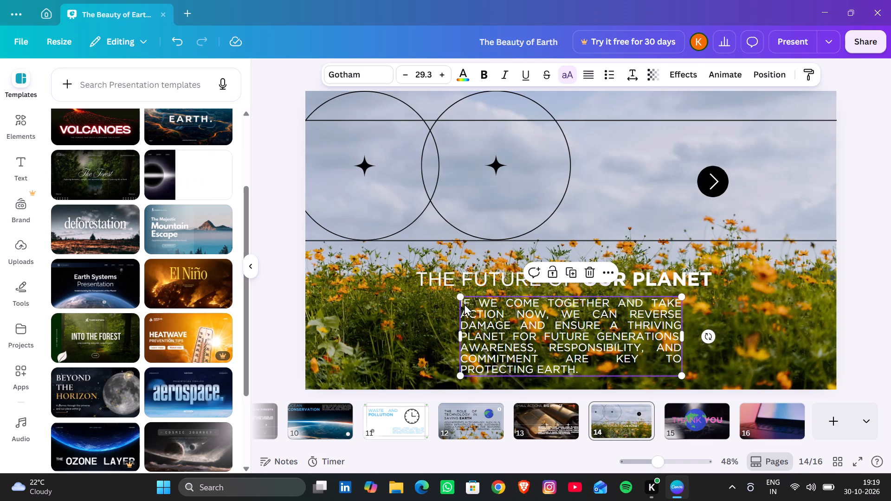
{"action": "left_click", "coordinate": [458, 379]}
{"action": "right_click", "coordinate": [455, 381]}
{"action": "left_click", "coordinate": [786, 350]}
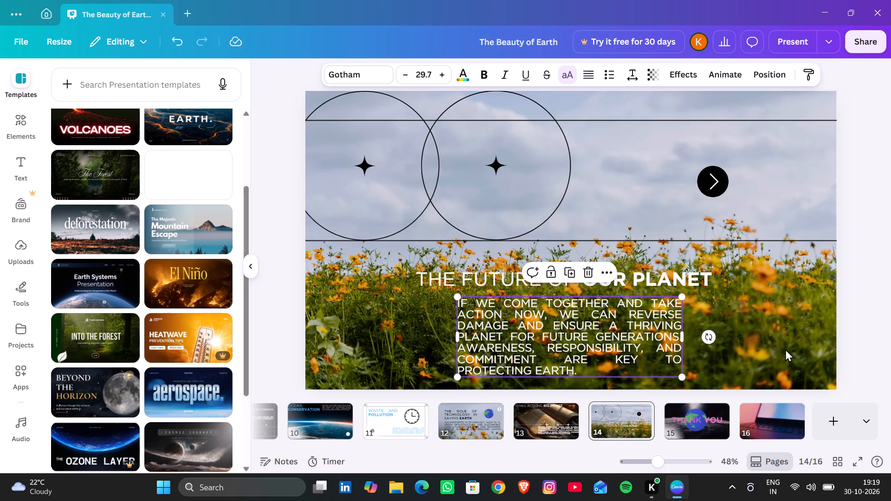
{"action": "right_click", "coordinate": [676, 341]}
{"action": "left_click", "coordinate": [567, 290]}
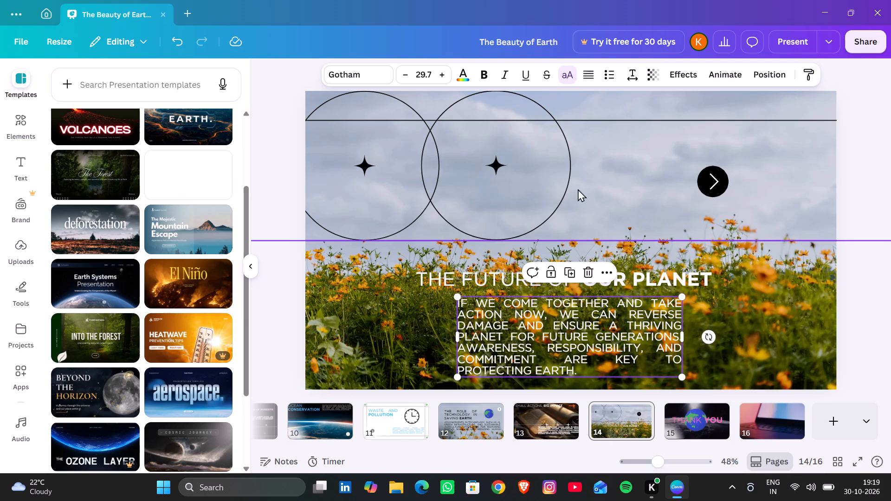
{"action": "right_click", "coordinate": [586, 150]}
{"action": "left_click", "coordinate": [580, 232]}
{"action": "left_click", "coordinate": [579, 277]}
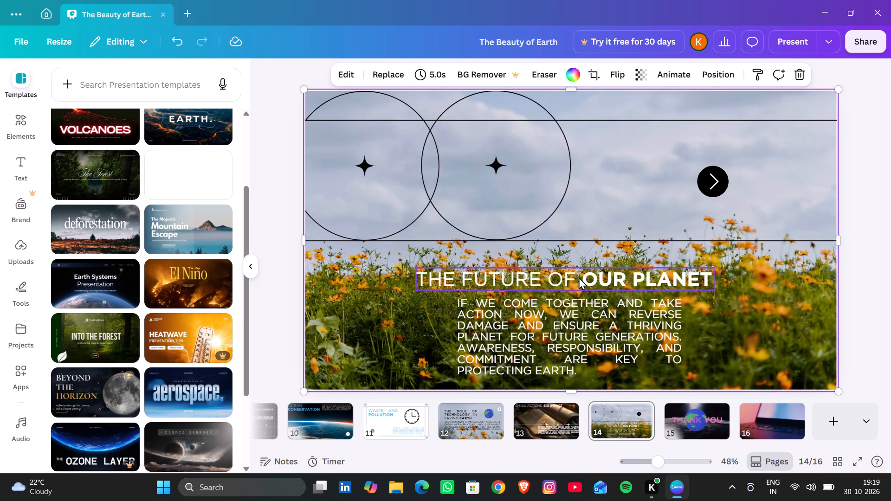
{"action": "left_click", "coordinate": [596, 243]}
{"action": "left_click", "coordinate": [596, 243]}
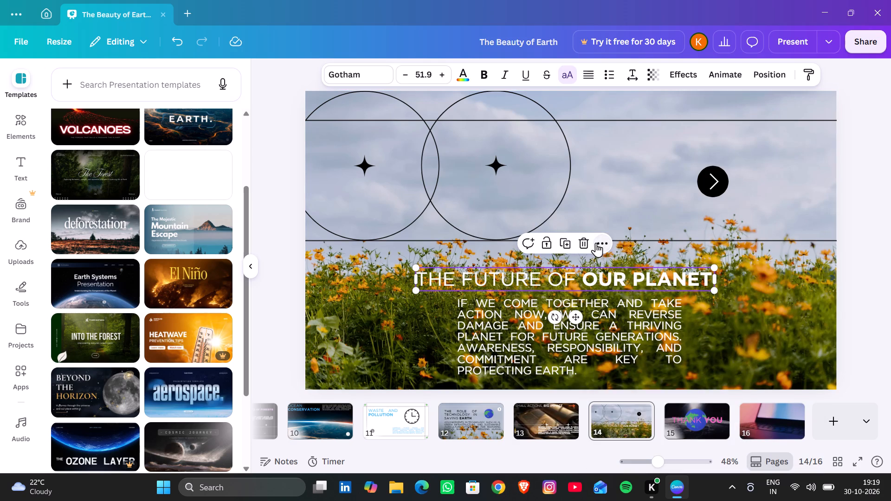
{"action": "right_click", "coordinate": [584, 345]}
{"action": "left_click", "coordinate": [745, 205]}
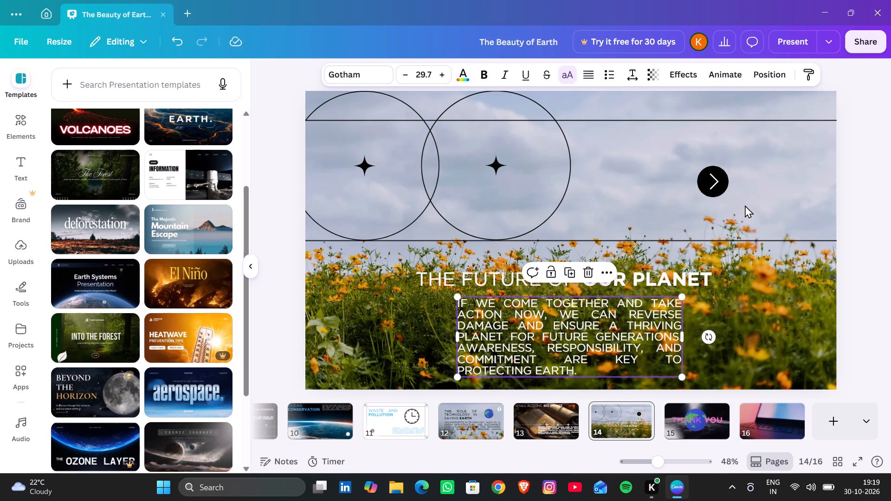
Enlarge the first of the two outlined star circles on slide 8 from its lower-left corner and recentre the star inside it.
{"action": "scroll", "coordinate": [685, 334], "scroll_direction": "down", "scroll_amount": 4}
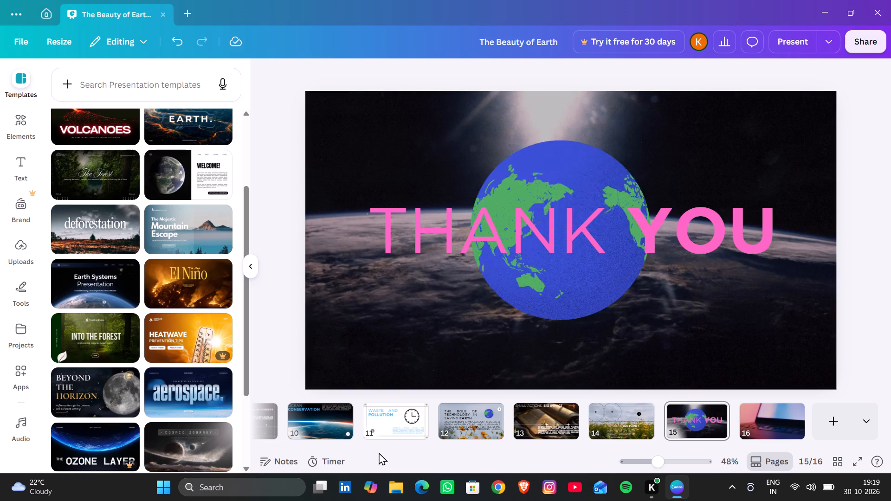
{"action": "scroll", "coordinate": [379, 452], "scroll_direction": "up", "scroll_amount": 10}
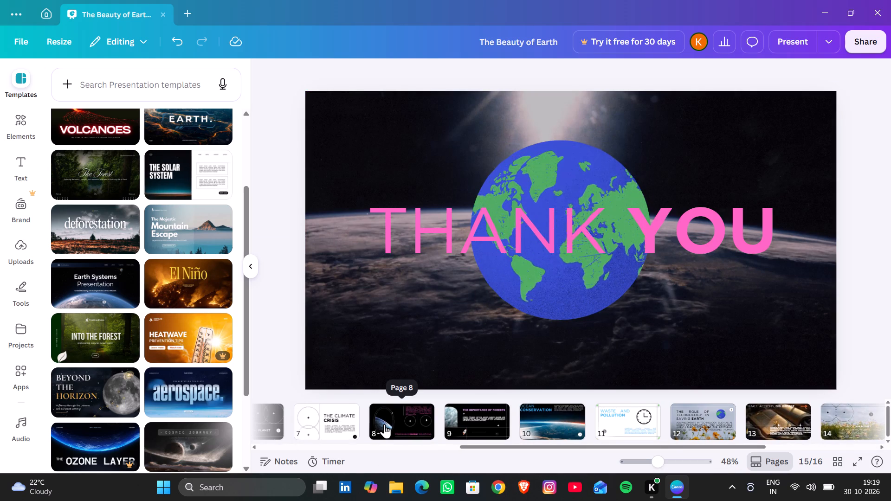
{"action": "left_click", "coordinate": [384, 424]}
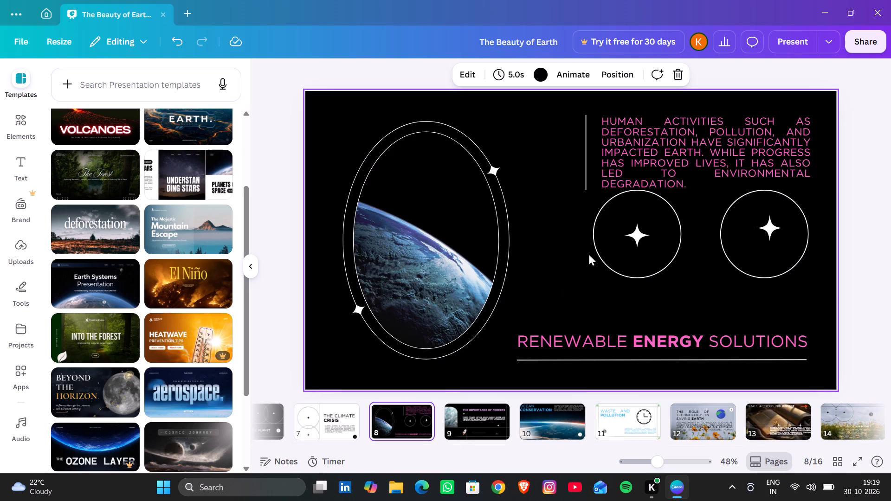
{"action": "left_click", "coordinate": [588, 253]}
{"action": "left_click", "coordinate": [606, 242]}
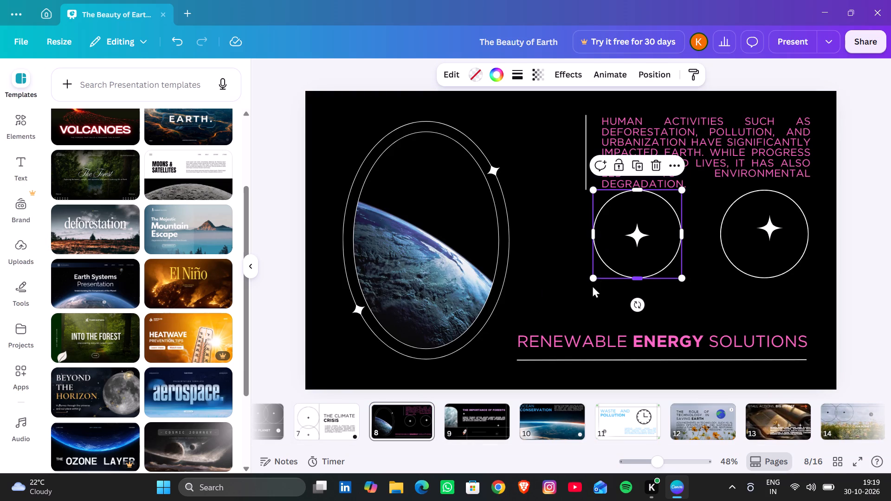
{"action": "left_click_drag", "start_coordinate": [596, 277], "coordinate": [580, 298]}
{"action": "left_click_drag", "start_coordinate": [639, 242], "coordinate": [631, 249]}
Enlarge the second outlined star circle on slide 8 to match the first and move its star to the circle's centre.
{"action": "left_click", "coordinate": [767, 236]}
{"action": "left_click", "coordinate": [752, 254]}
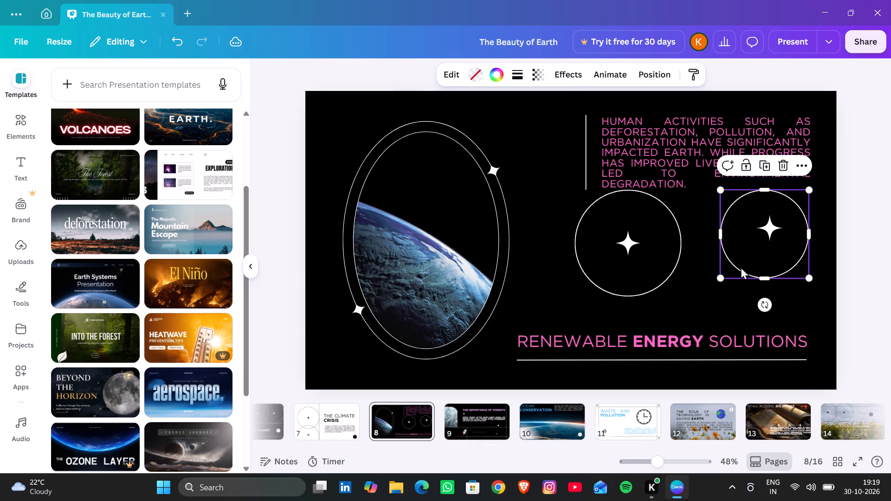
{"action": "left_click_drag", "start_coordinate": [720, 277], "coordinate": [708, 303]}
{"action": "left_click_drag", "start_coordinate": [762, 225], "coordinate": [744, 244]}
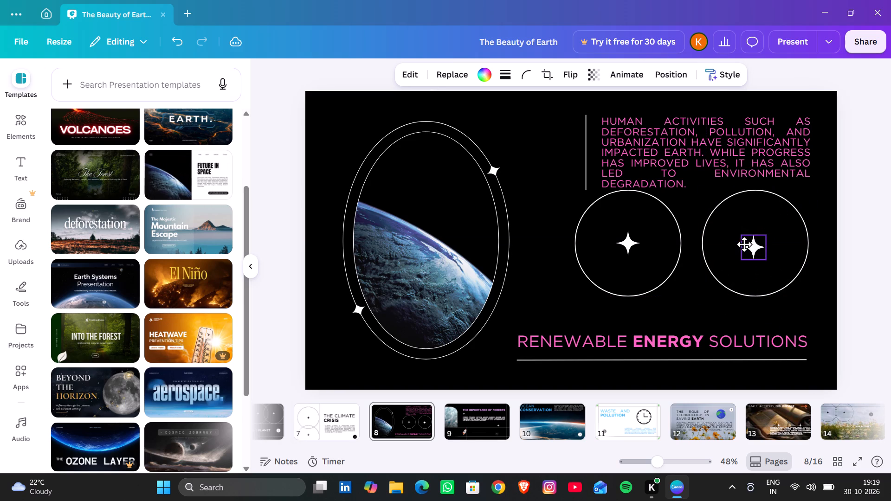
{"action": "left_click_drag", "start_coordinate": [744, 244], "coordinate": [748, 243]}
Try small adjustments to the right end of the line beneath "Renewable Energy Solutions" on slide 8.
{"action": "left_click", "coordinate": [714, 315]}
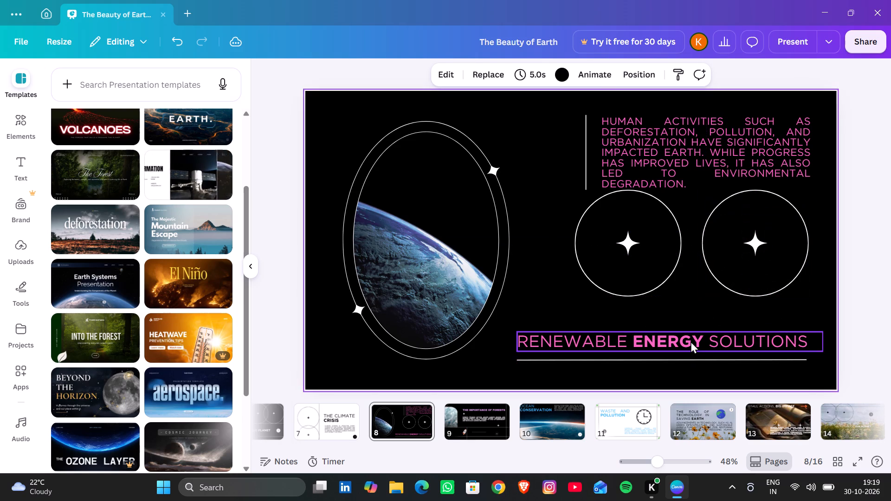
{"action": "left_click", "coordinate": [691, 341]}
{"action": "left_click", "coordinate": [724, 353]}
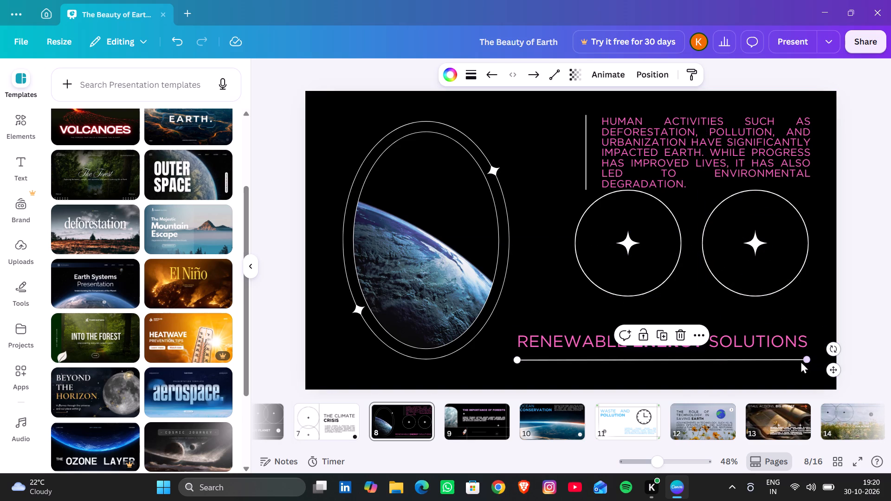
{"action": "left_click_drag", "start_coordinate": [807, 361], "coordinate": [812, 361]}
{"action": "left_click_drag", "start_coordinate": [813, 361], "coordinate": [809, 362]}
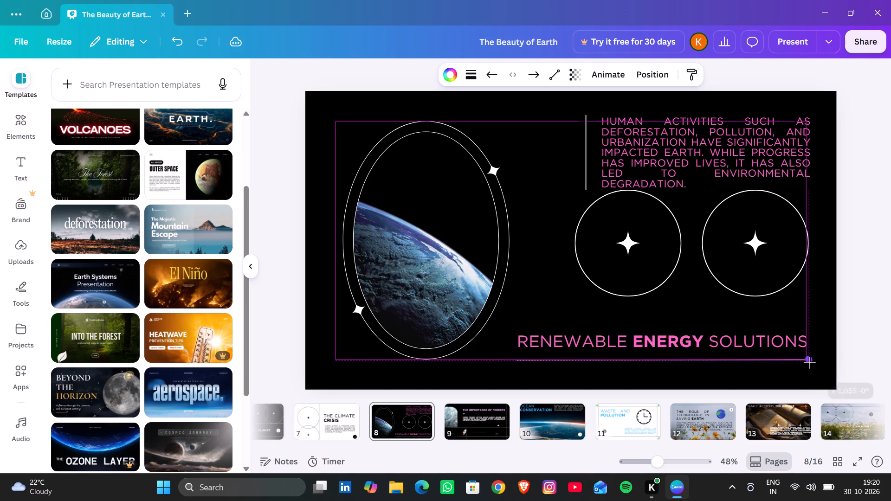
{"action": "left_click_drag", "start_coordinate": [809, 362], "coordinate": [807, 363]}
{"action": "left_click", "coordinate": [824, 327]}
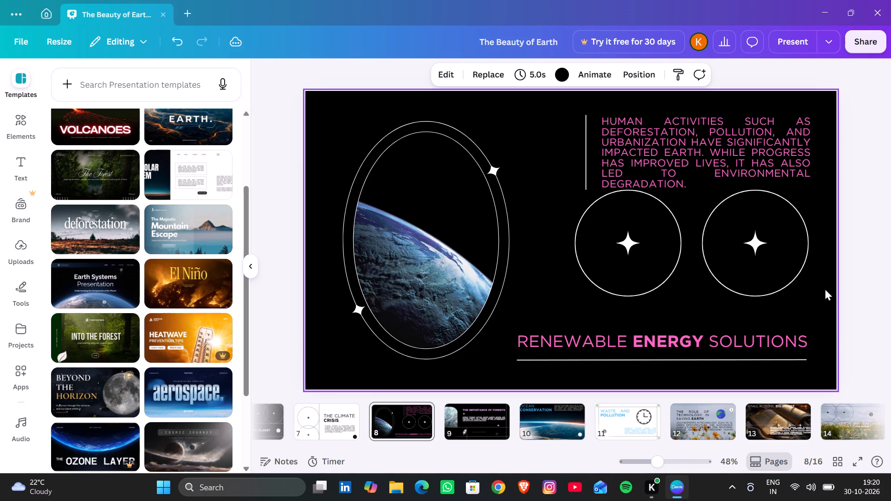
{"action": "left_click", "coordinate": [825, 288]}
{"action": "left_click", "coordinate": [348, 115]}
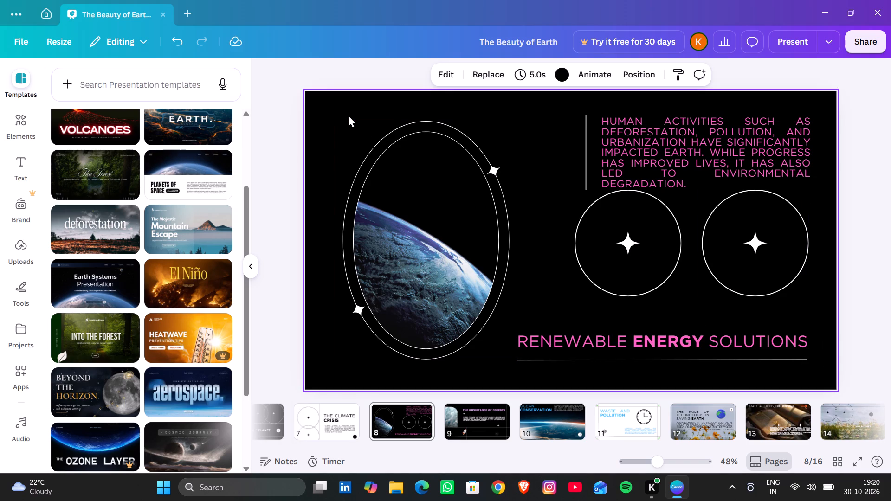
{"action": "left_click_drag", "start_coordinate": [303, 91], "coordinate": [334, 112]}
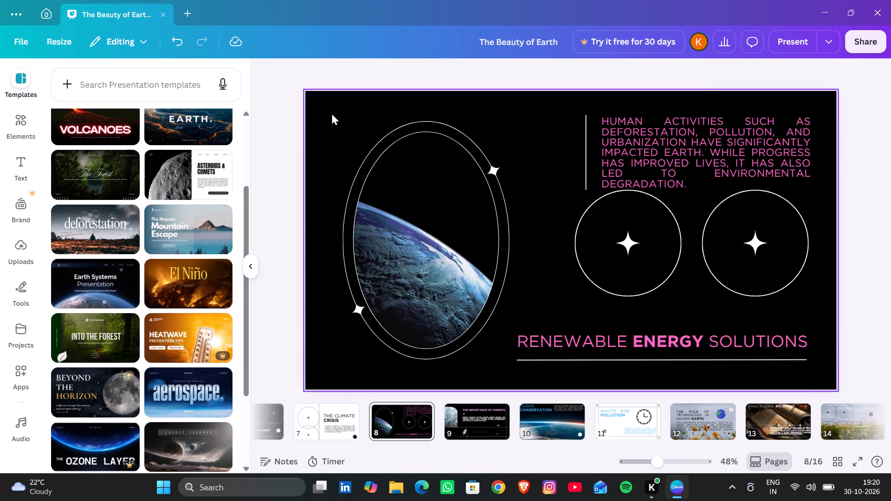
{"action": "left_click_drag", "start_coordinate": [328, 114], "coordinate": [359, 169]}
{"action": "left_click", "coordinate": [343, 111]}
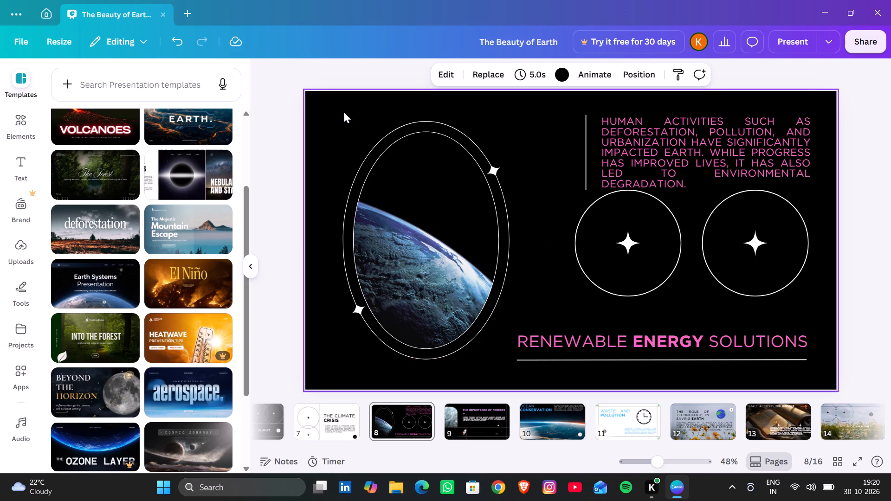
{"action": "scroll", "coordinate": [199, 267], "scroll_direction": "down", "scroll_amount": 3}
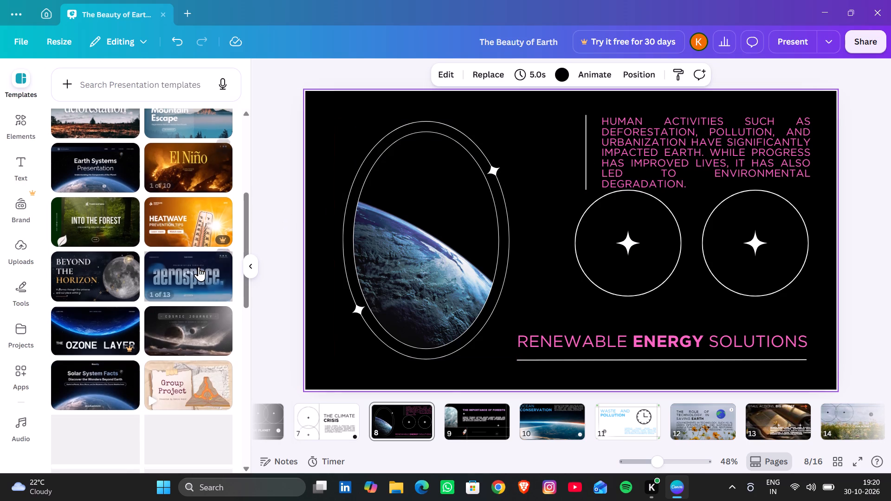
Enlarge the rocket on slide 9 slightly and move it to the far left of the cell beneath the Earth image.
{"action": "left_click", "coordinate": [481, 422]}
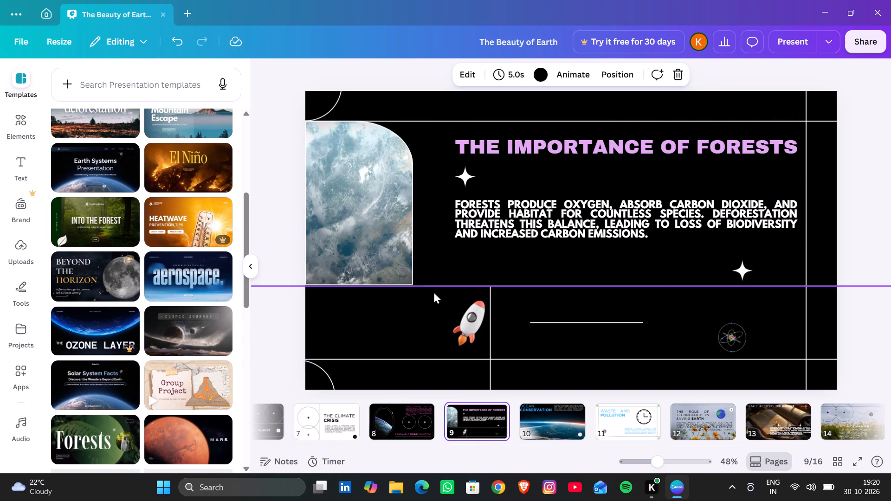
{"action": "left_click", "coordinate": [470, 321]}
{"action": "left_click_drag", "start_coordinate": [455, 300], "coordinate": [433, 301]}
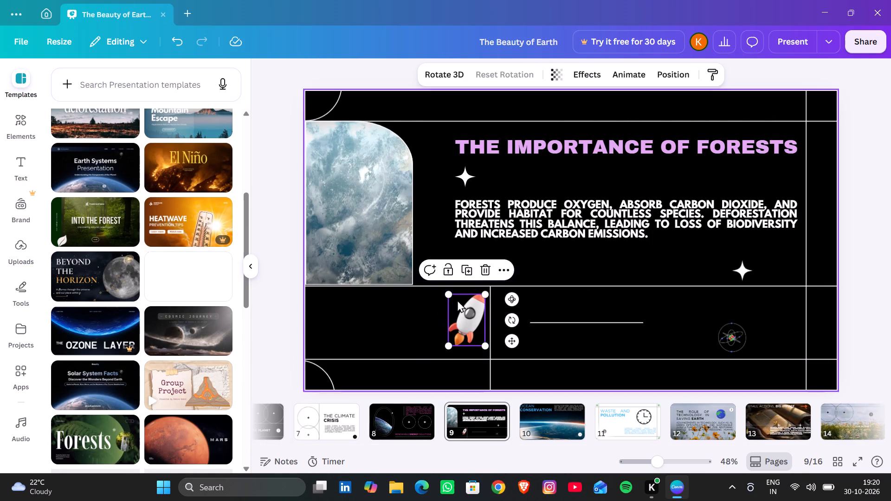
{"action": "left_click_drag", "start_coordinate": [465, 310], "coordinate": [339, 315]}
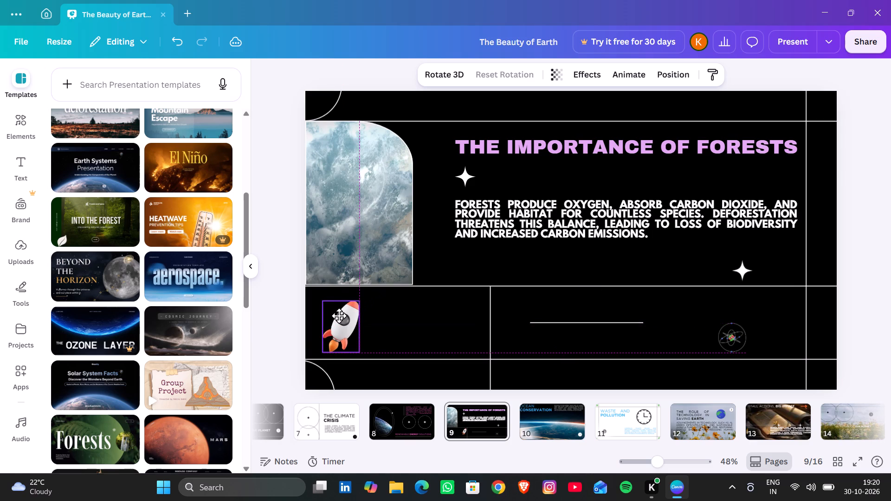
{"action": "left_click_drag", "start_coordinate": [339, 315], "coordinate": [330, 312]}
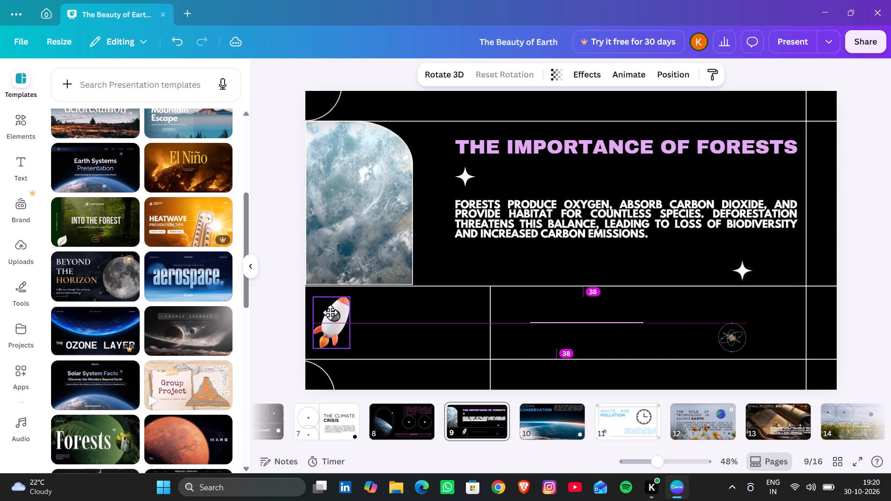
{"action": "left_click_drag", "start_coordinate": [330, 312], "coordinate": [328, 311]}
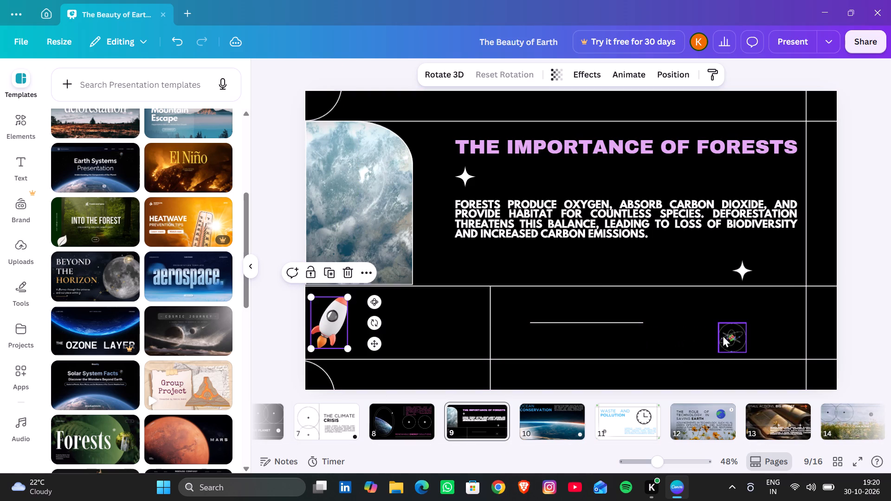
Enlarge the atom graphic on slide 9 to about twice its size, positioned near the slide's lower-right corner.
{"action": "left_click", "coordinate": [727, 334]}
{"action": "left_click_drag", "start_coordinate": [719, 316], "coordinate": [629, 276]}
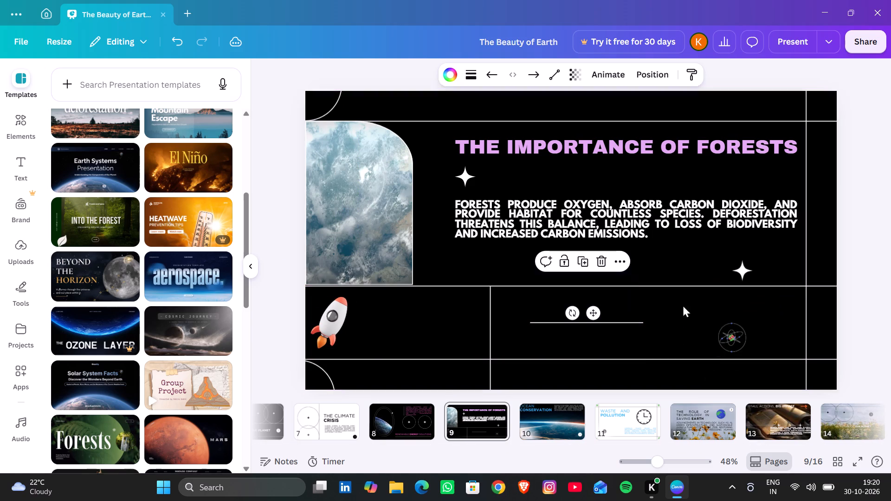
{"action": "left_click", "coordinate": [741, 334]}
{"action": "left_click_drag", "start_coordinate": [721, 322], "coordinate": [551, 270]}
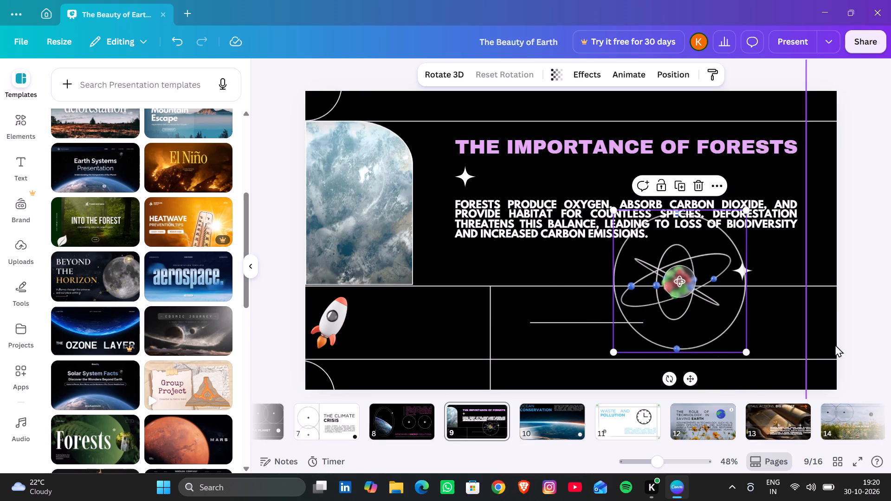
{"action": "left_click_drag", "start_coordinate": [682, 306], "coordinate": [706, 321]}
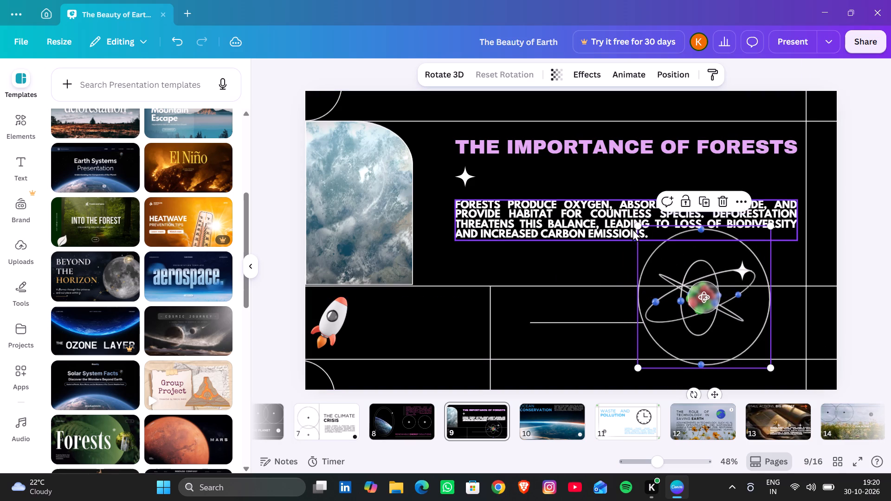
{"action": "left_click_drag", "start_coordinate": [635, 227], "coordinate": [694, 308]}
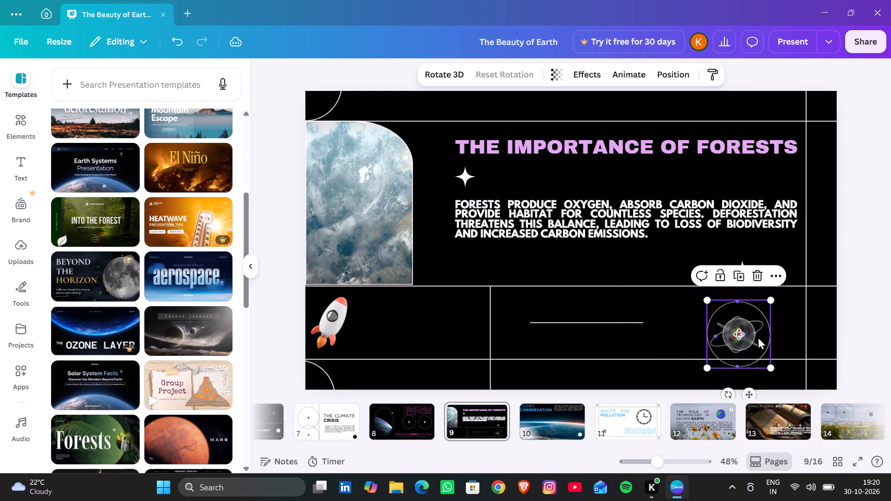
Rotate the atom graphic on slide 9 in 3D, finishing with its orbits facing nearly front-on.
{"action": "left_click", "coordinate": [746, 338]}
{"action": "left_click_drag", "start_coordinate": [746, 338], "coordinate": [755, 326]}
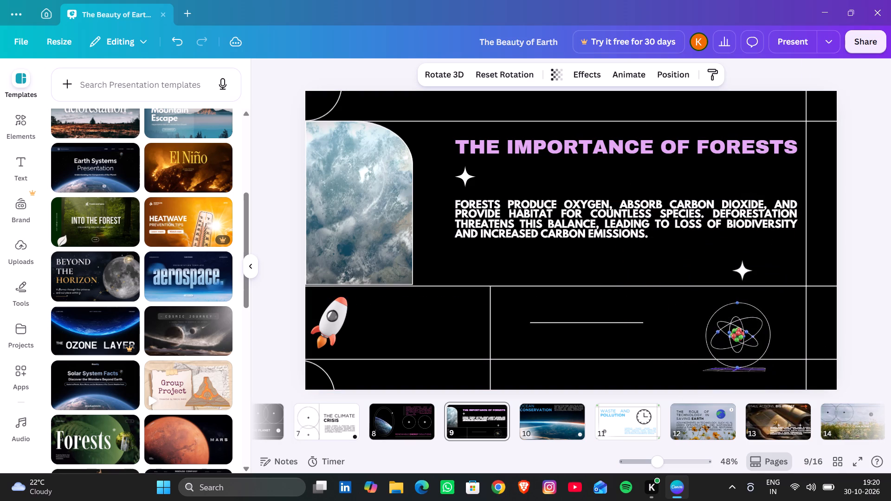
{"action": "left_click_drag", "start_coordinate": [755, 326], "coordinate": [750, 361]}
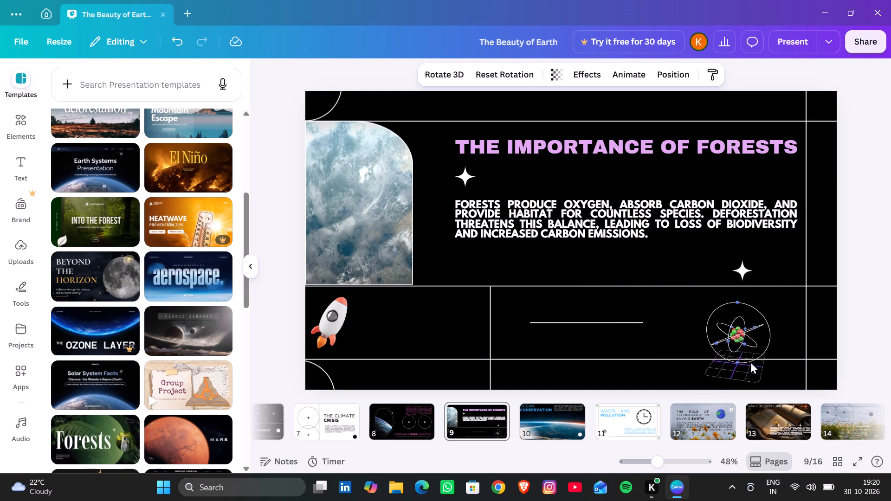
{"action": "left_click_drag", "start_coordinate": [750, 361], "coordinate": [761, 337]}
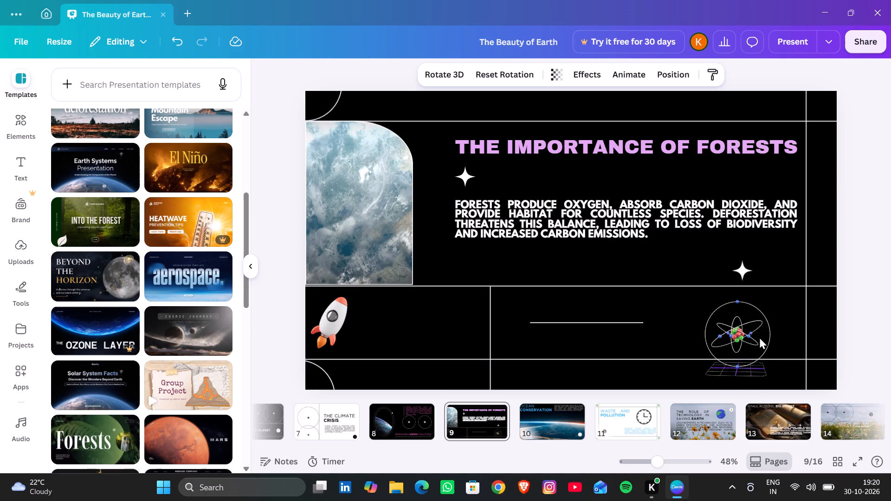
{"action": "left_click", "coordinate": [790, 337]}
{"action": "left_click", "coordinate": [779, 339]}
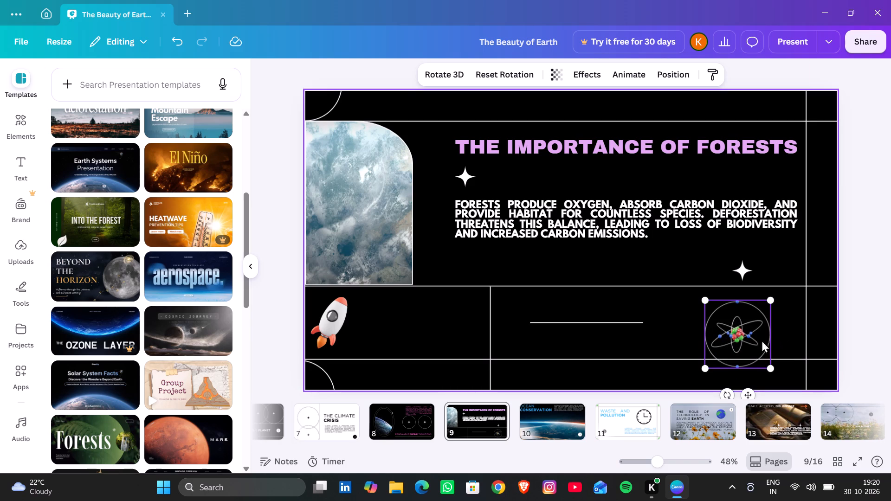
Move the atom graphic on slide 9 into the bottom band, aligned with the paragraph's right edge and centred between the horizontal lines.
{"action": "left_click_drag", "start_coordinate": [716, 338], "coordinate": [740, 327]}
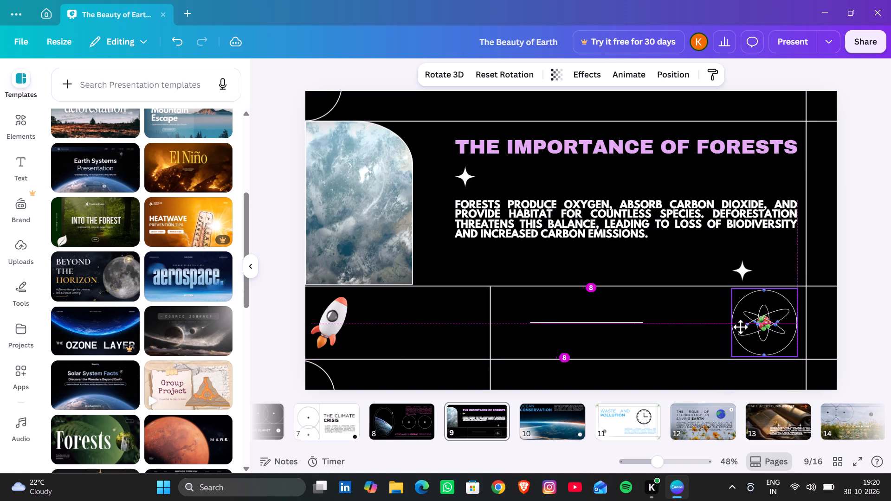
{"action": "left_click_drag", "start_coordinate": [740, 327], "coordinate": [742, 327]}
{"action": "left_click", "coordinate": [700, 379]}
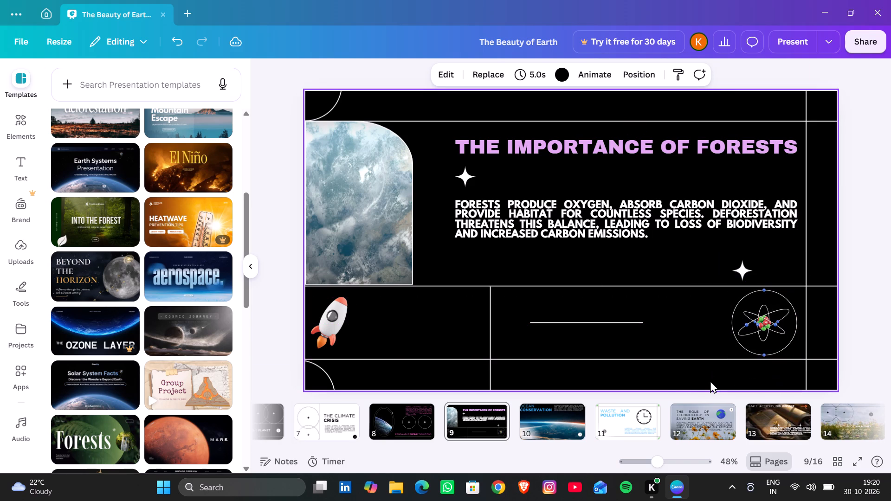
Enlarge the forests paragraph on slide 9 to about size 27, extending it slightly towards the Earth image.
{"action": "scroll", "coordinate": [642, 349], "scroll_direction": "down", "scroll_amount": 1}
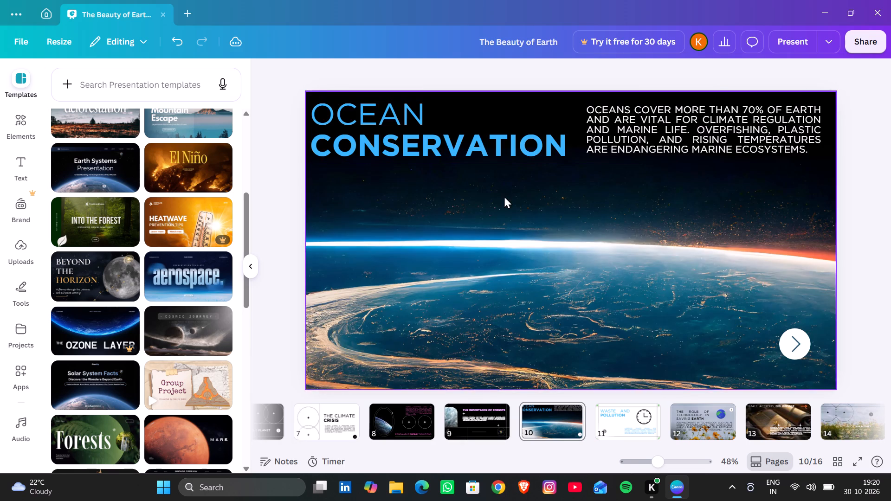
{"action": "left_click", "coordinate": [462, 431]}
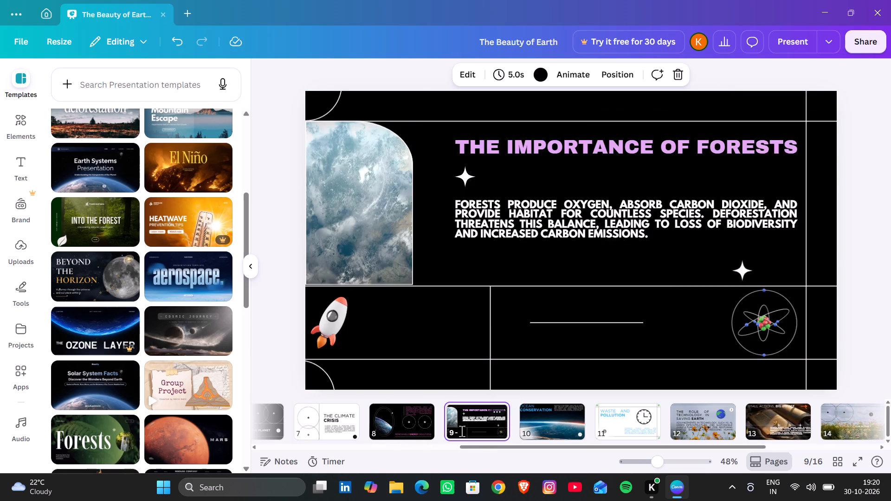
{"action": "left_click", "coordinate": [699, 224]}
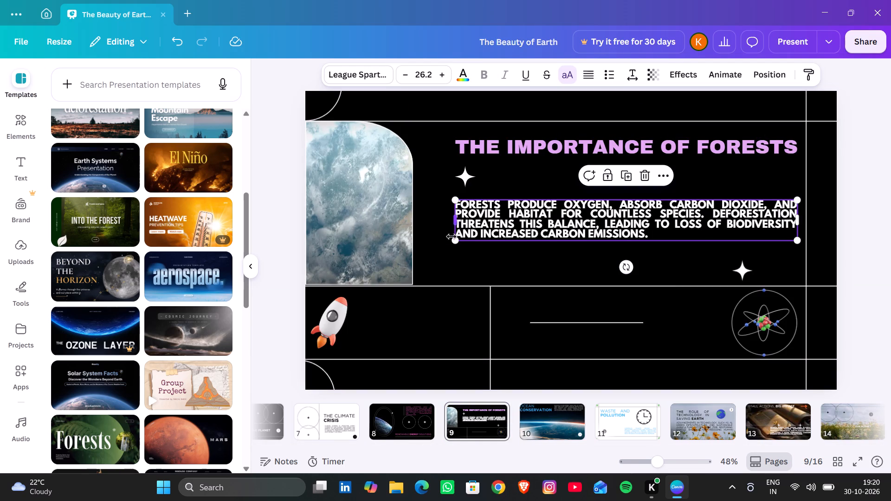
{"action": "left_click_drag", "start_coordinate": [454, 239], "coordinate": [444, 253]}
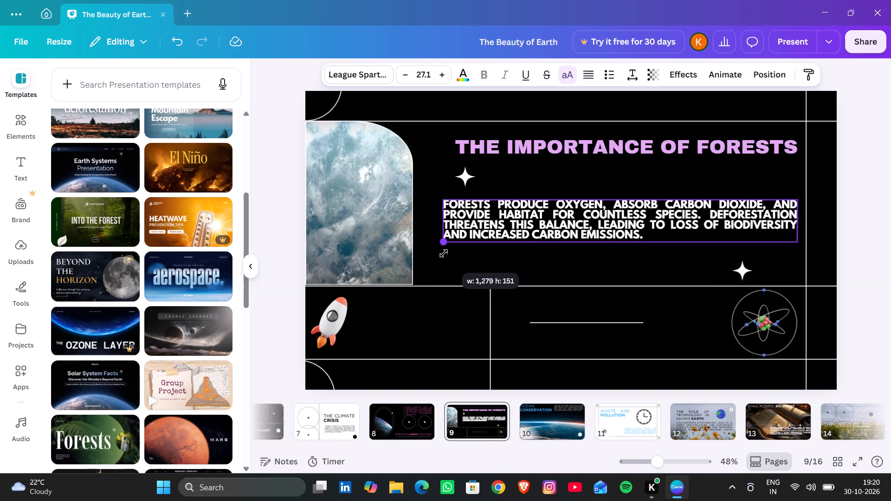
{"action": "left_click_drag", "start_coordinate": [444, 253], "coordinate": [442, 255]}
{"action": "left_click", "coordinate": [456, 264]}
Enlarge the heading "The Importance of Forests" to about size 55.5 so its left edge aligns with the paragraph.
{"action": "left_click", "coordinate": [505, 146]}
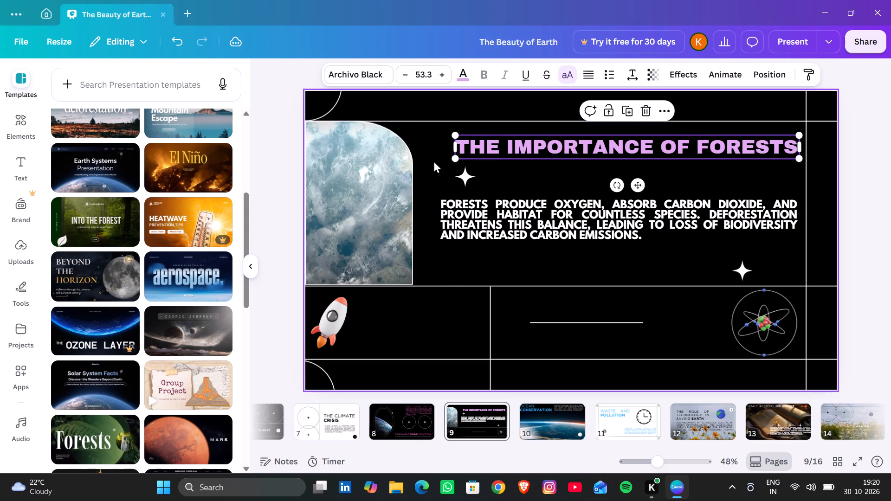
{"action": "left_click_drag", "start_coordinate": [454, 156], "coordinate": [436, 168]}
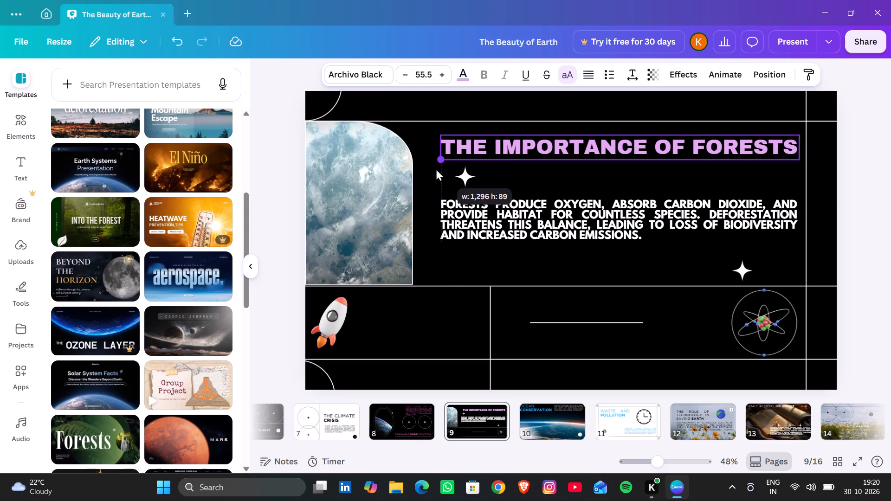
{"action": "left_click_drag", "start_coordinate": [436, 168], "coordinate": [438, 168]}
{"action": "left_click", "coordinate": [511, 246]}
Move the upper star to the paragraph's left edge and the lower star to its right edge on slide 9.
{"action": "left_click", "coordinate": [760, 311]}
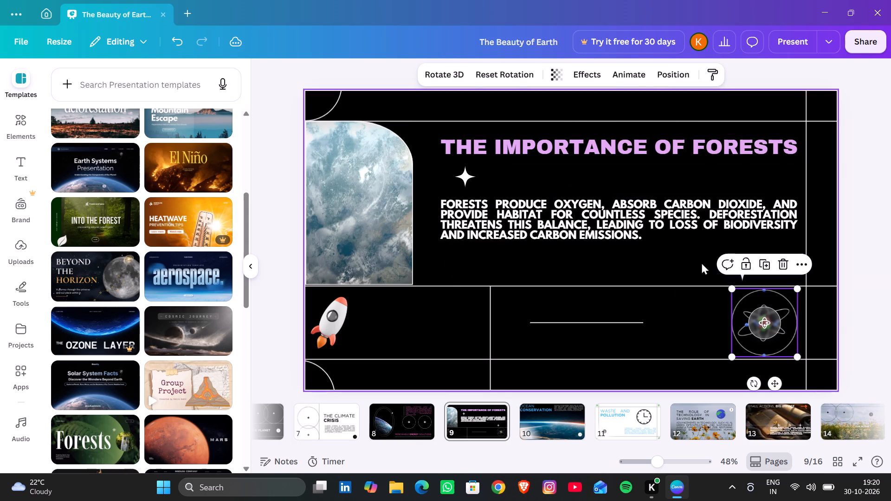
{"action": "left_click_drag", "start_coordinate": [467, 181], "coordinate": [453, 181]}
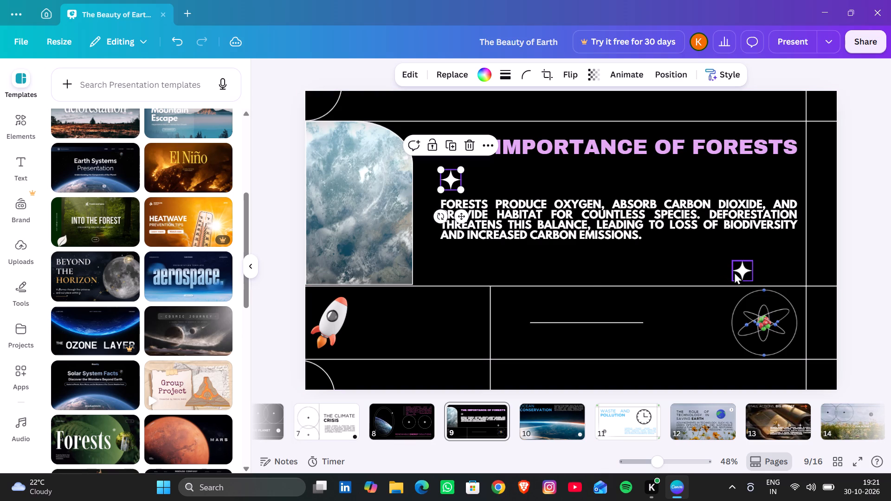
{"action": "left_click_drag", "start_coordinate": [734, 271], "coordinate": [779, 259]}
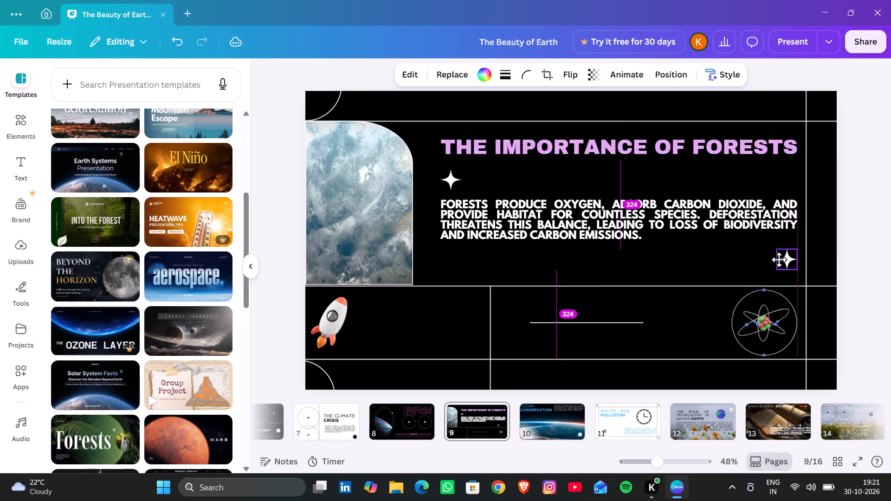
{"action": "left_click_drag", "start_coordinate": [779, 259], "coordinate": [779, 258]}
{"action": "left_click", "coordinate": [743, 263]}
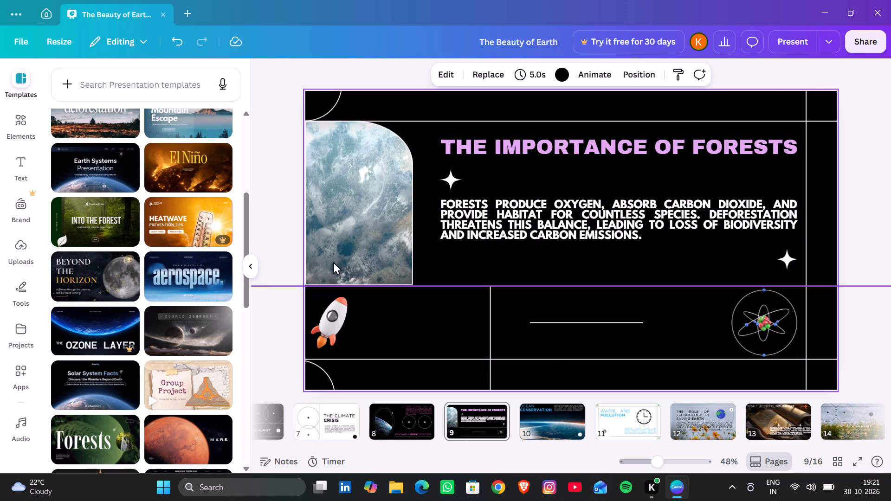
Duplicate the vertical line near slide 9's right edge and place the copy near the left edge, across the Earth image and rocket.
{"action": "left_click", "coordinate": [803, 183]}
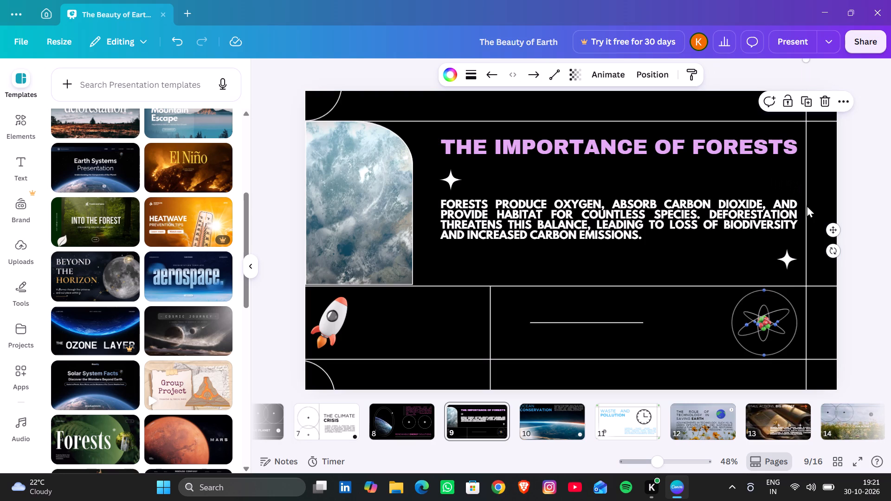
{"action": "key", "text": "ctrl+c"}
{"action": "key", "text": "ctrl+v"}
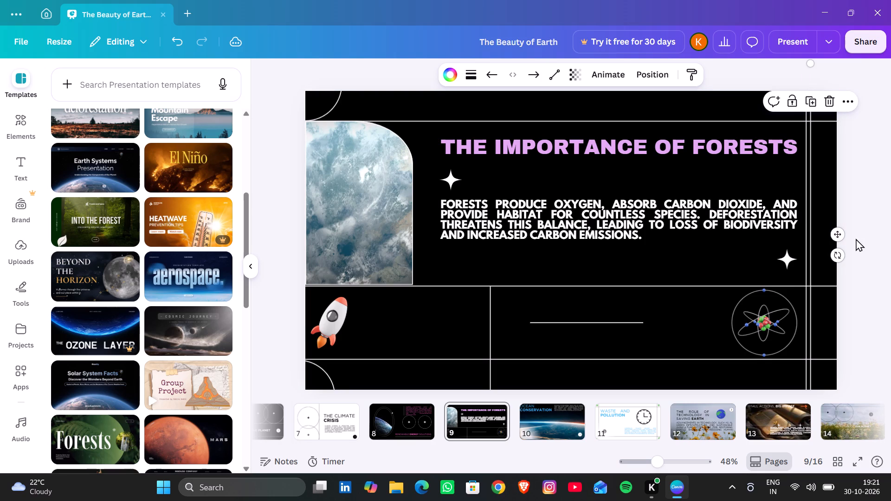
{"action": "left_click", "coordinate": [840, 238]}
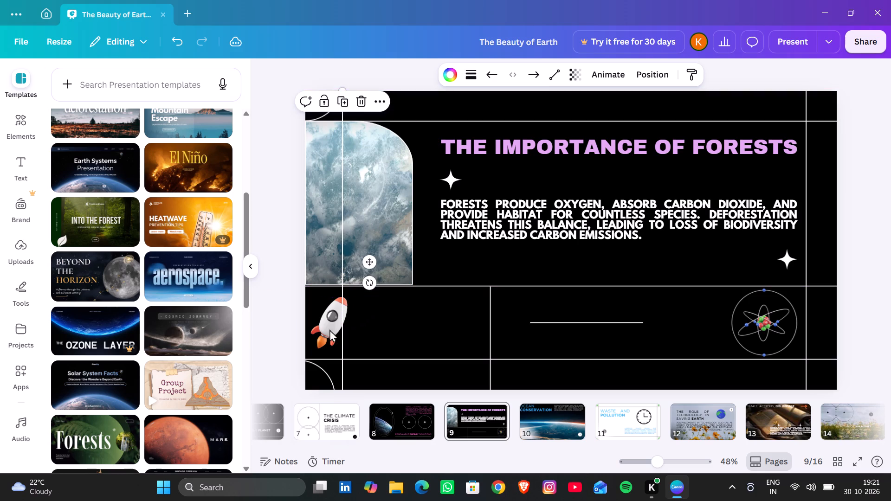
{"action": "left_click", "coordinate": [287, 343]}
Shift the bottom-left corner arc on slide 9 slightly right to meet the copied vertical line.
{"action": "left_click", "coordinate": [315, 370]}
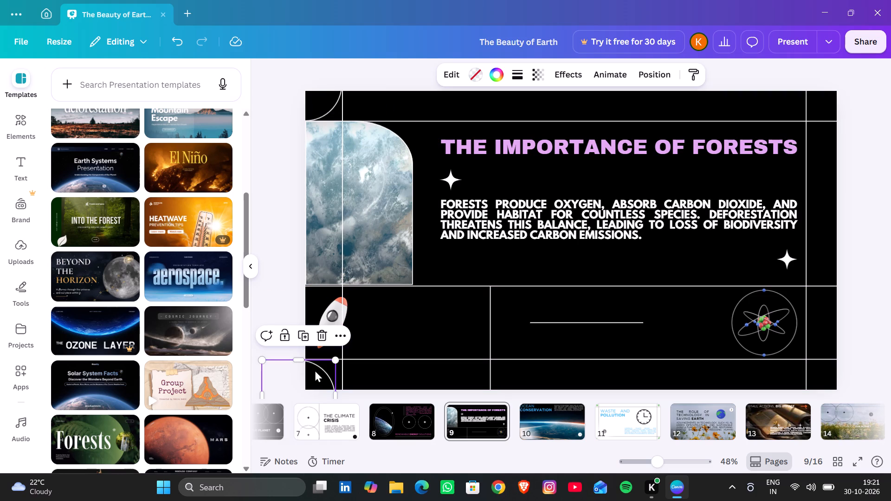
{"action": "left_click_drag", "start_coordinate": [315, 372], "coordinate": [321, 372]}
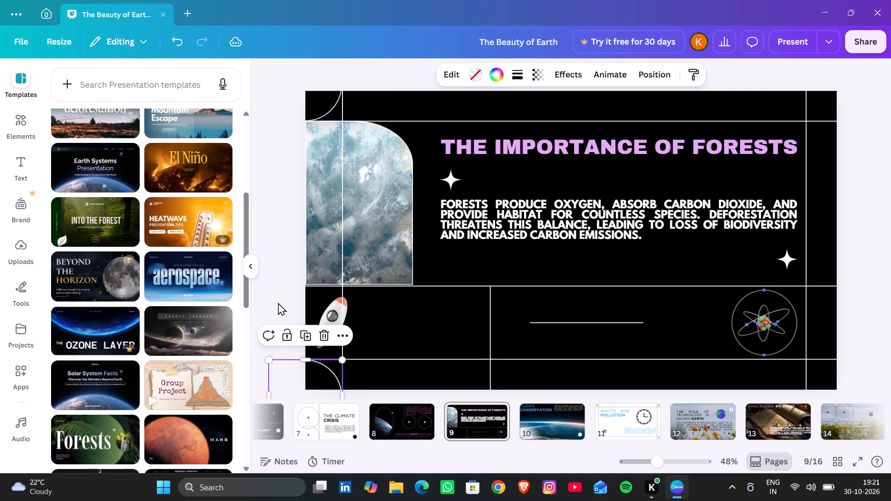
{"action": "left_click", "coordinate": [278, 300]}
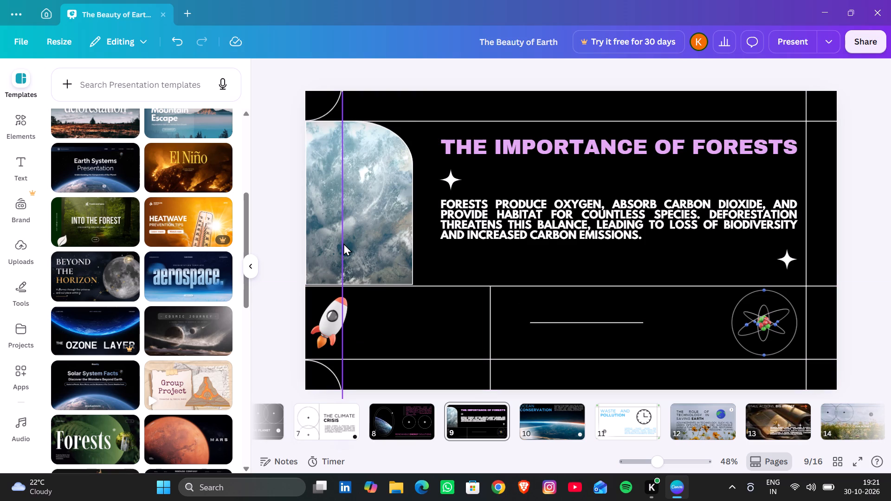
Move the copied vertical line slightly left and shift the top-left and bottom-left corner arcs to meet it.
{"action": "left_click_drag", "start_coordinate": [341, 246], "coordinate": [335, 246]}
{"action": "left_click", "coordinate": [277, 256]}
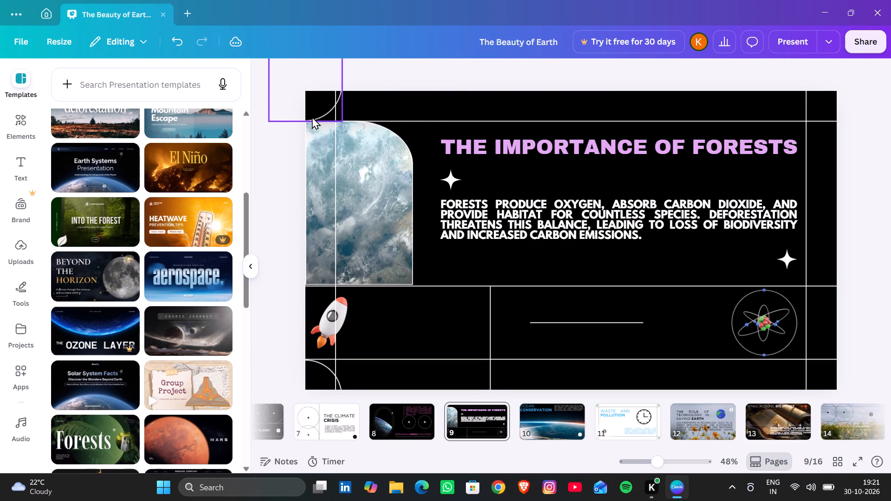
{"action": "left_click", "coordinate": [312, 111]}
{"action": "left_click_drag", "start_coordinate": [312, 111], "coordinate": [310, 111]}
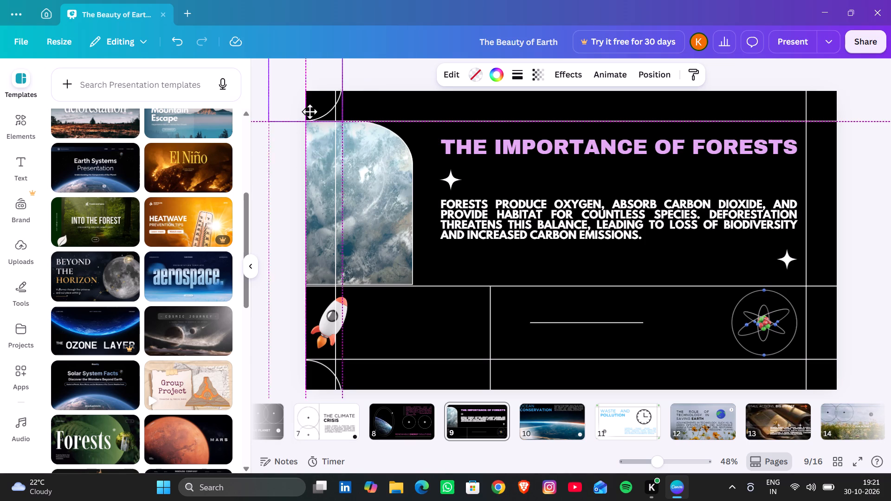
{"action": "left_click_drag", "start_coordinate": [310, 111], "coordinate": [307, 111]}
{"action": "left_click", "coordinate": [290, 196]}
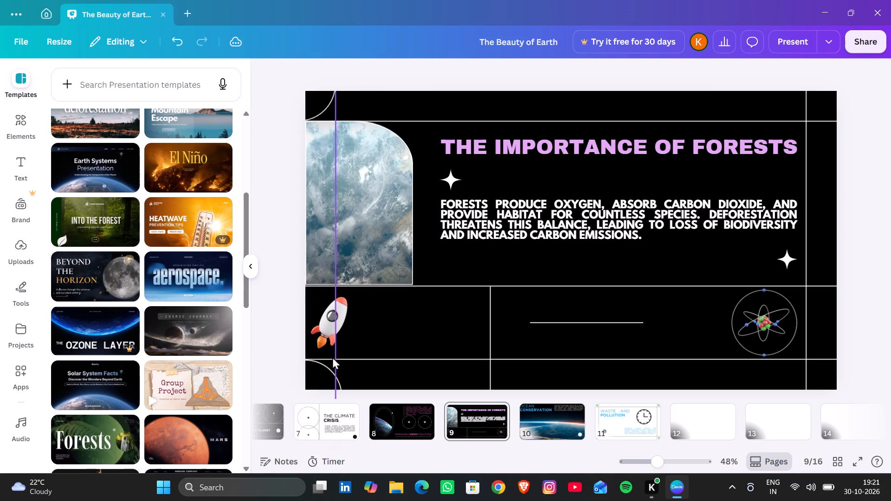
{"action": "left_click", "coordinate": [325, 376]}
{"action": "left_click_drag", "start_coordinate": [325, 376], "coordinate": [319, 376]}
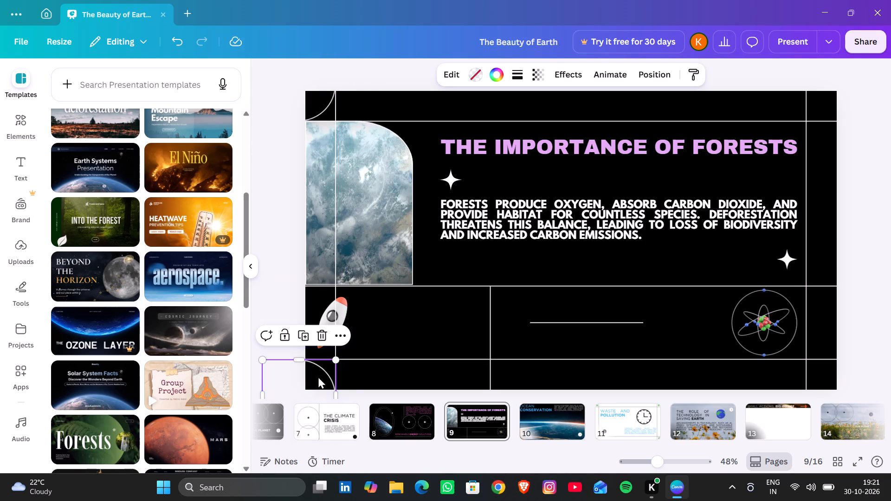
{"action": "left_click", "coordinate": [270, 283]}
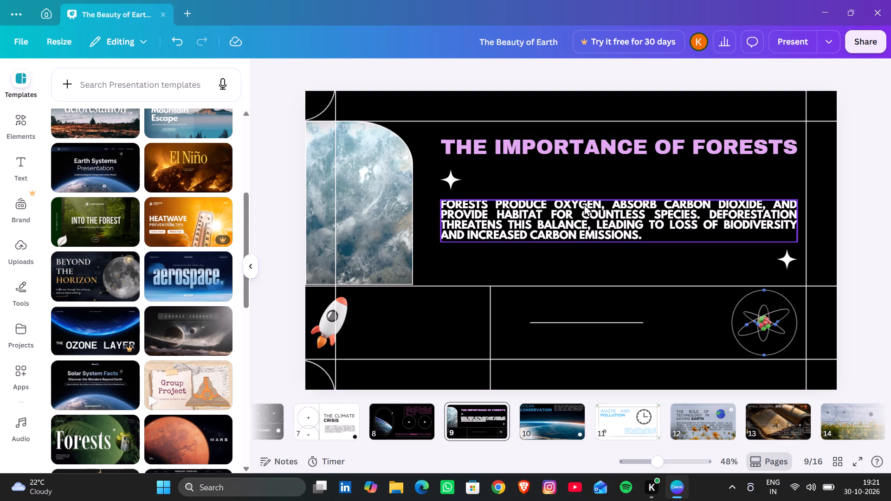
Lengthen the short horizontal line in slide 9's bottom band and place it beneath the heading, spanning the heading's full width.
{"action": "left_click", "coordinate": [618, 324]}
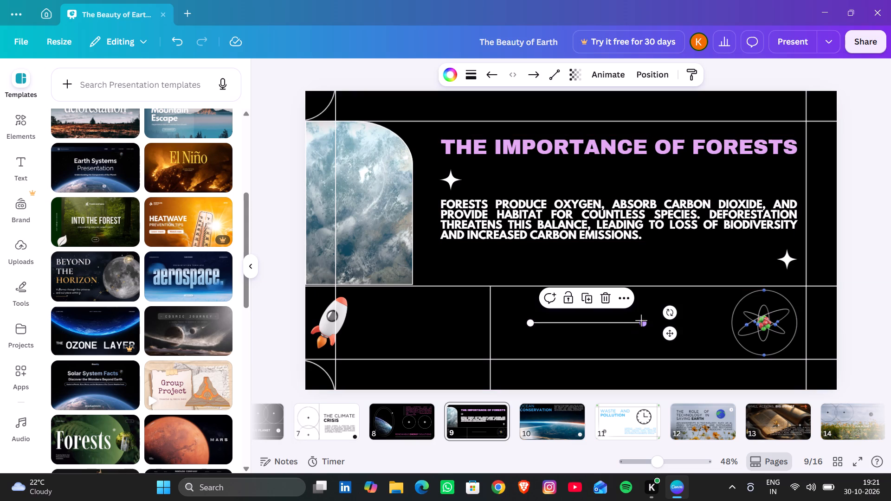
{"action": "left_click_drag", "start_coordinate": [641, 320], "coordinate": [821, 318]}
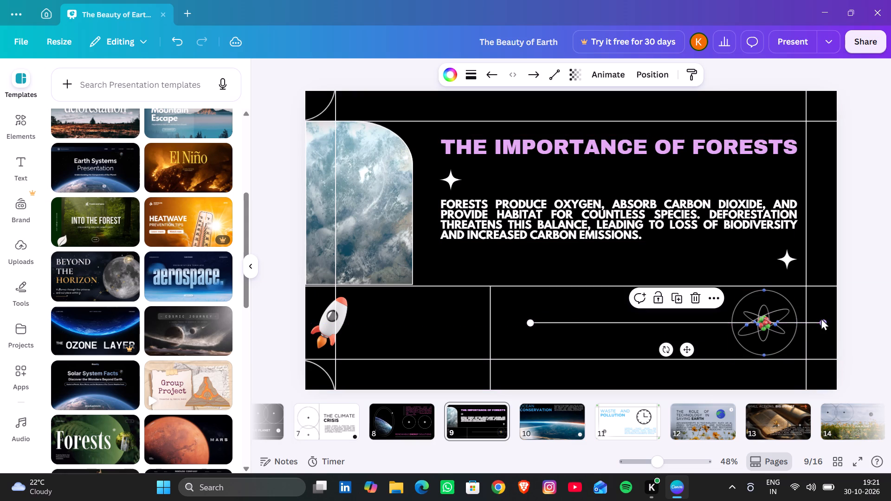
{"action": "left_click_drag", "start_coordinate": [688, 351], "coordinate": [640, 295]}
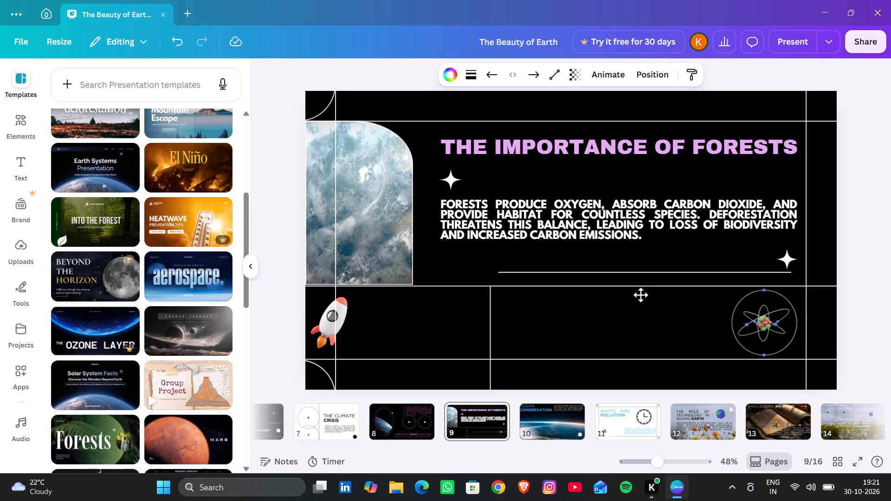
{"action": "left_click_drag", "start_coordinate": [640, 295], "coordinate": [602, 189]}
{"action": "left_click_drag", "start_coordinate": [733, 158], "coordinate": [799, 159]}
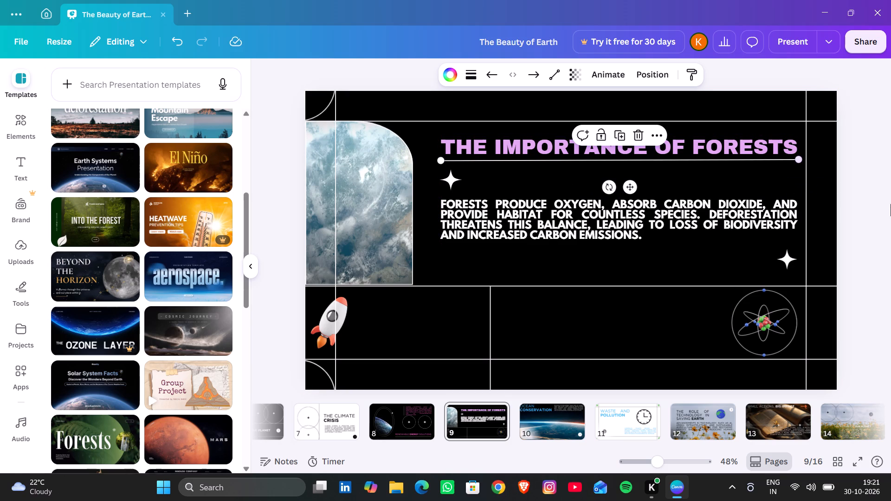
{"action": "left_click", "coordinate": [880, 213]}
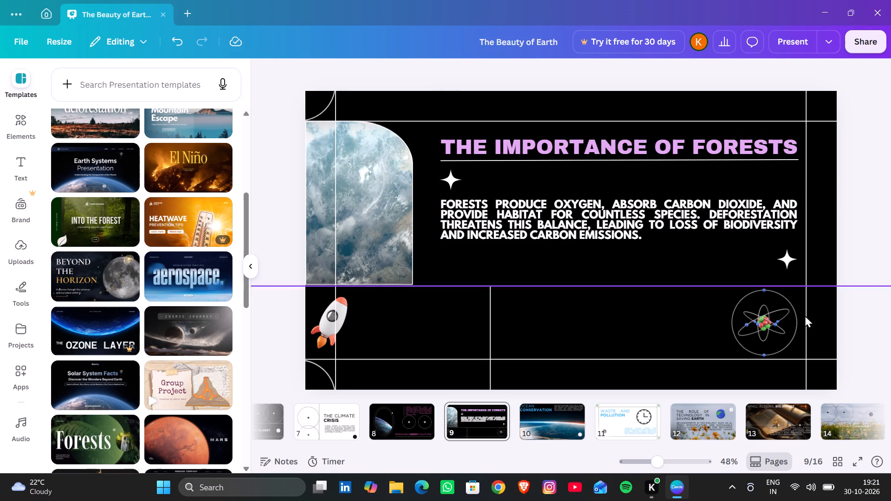
Move slide 10's body paragraph below the heading, align it with the heading's left edge, and enlarge it to about font size 55.8.
{"action": "scroll", "coordinate": [730, 341], "scroll_direction": "down", "scroll_amount": 1}
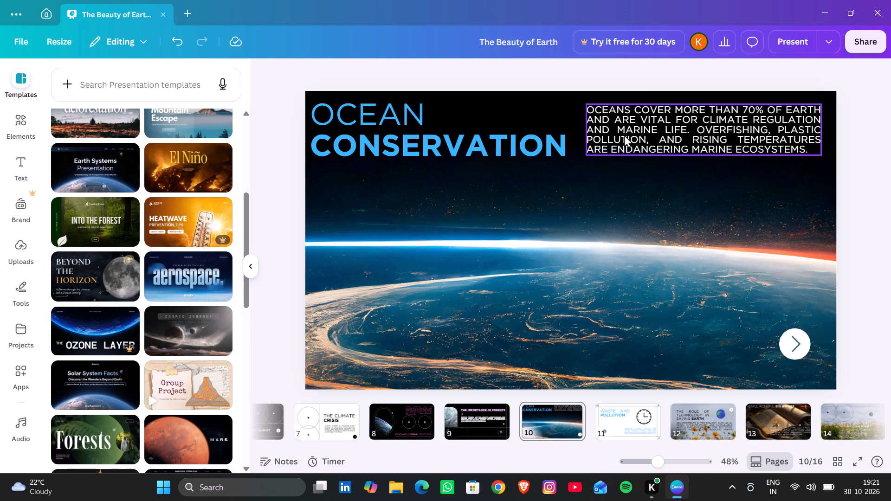
{"action": "left_click_drag", "start_coordinate": [660, 126], "coordinate": [655, 131]}
{"action": "left_click_drag", "start_coordinate": [652, 135], "coordinate": [508, 237]}
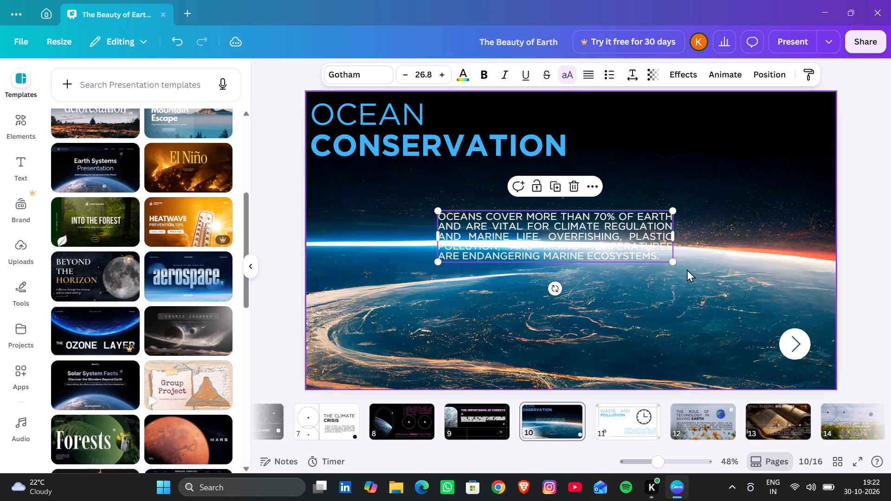
{"action": "left_click_drag", "start_coordinate": [672, 263], "coordinate": [777, 367]}
{"action": "left_click_drag", "start_coordinate": [735, 266], "coordinate": [724, 276]}
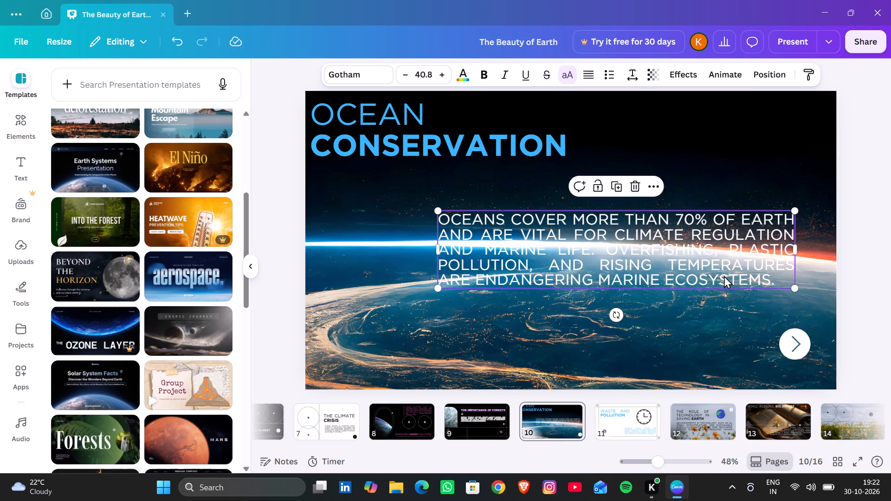
{"action": "left_click_drag", "start_coordinate": [724, 276], "coordinate": [609, 258]}
{"action": "left_click_drag", "start_coordinate": [665, 283], "coordinate": [735, 347]}
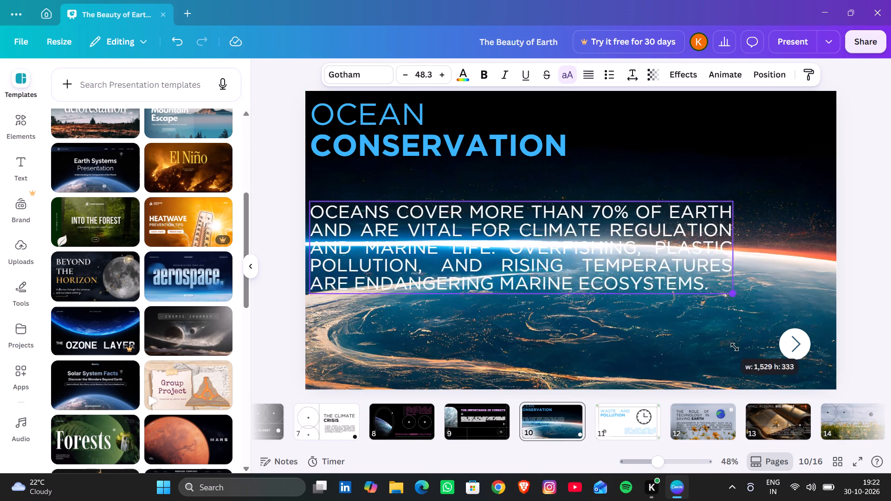
{"action": "left_click_drag", "start_coordinate": [735, 347], "coordinate": [782, 381]}
Enlarge slide 10's OCEAN CONSERVATION heading to about font size 121 and lower the body paragraph to make room for it.
{"action": "left_click", "coordinate": [473, 141]}
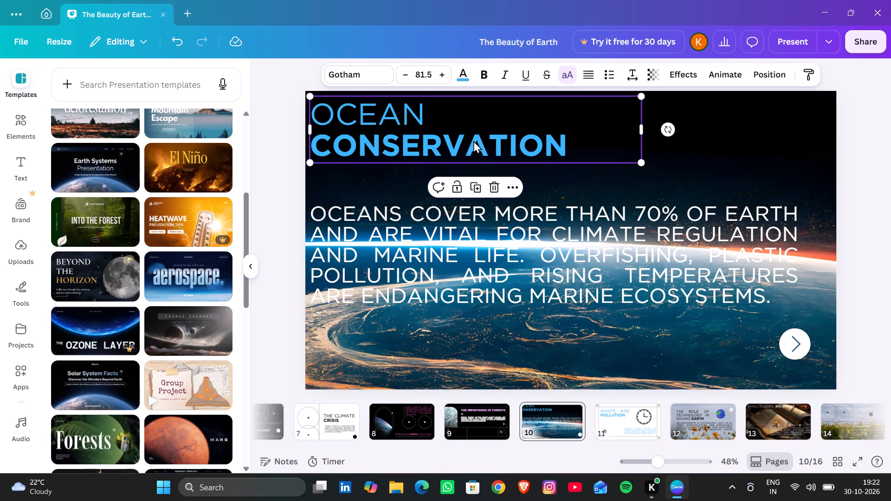
{"action": "left_click_drag", "start_coordinate": [643, 162], "coordinate": [795, 233]}
{"action": "left_click_drag", "start_coordinate": [596, 217], "coordinate": [596, 242]}
{"action": "left_click_drag", "start_coordinate": [596, 243], "coordinate": [598, 268]}
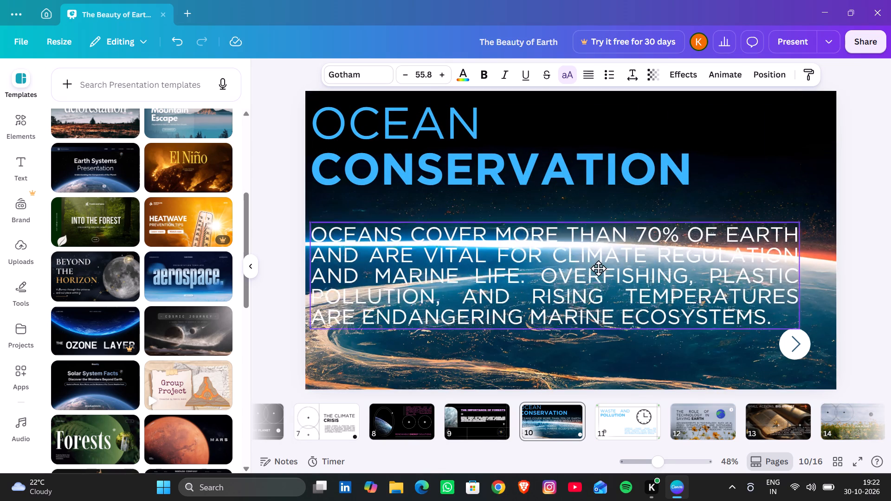
{"action": "left_click_drag", "start_coordinate": [598, 268], "coordinate": [598, 278]}
{"action": "left_click", "coordinate": [545, 177]}
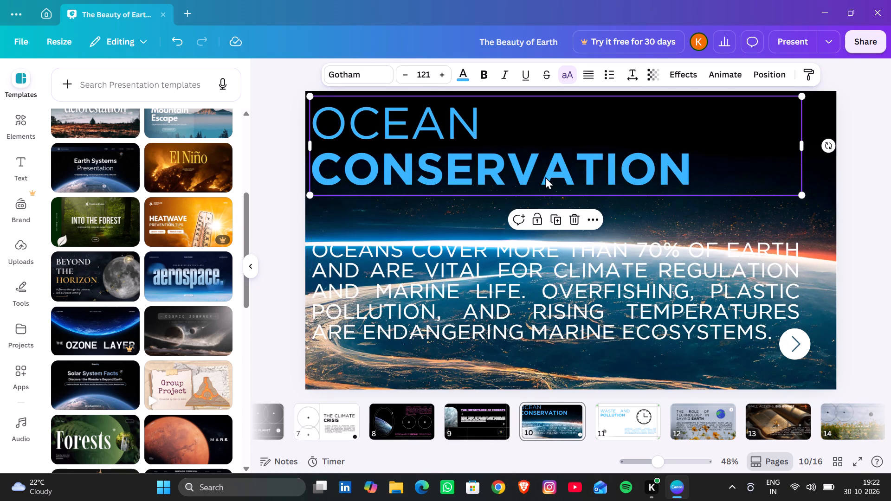
{"action": "left_click", "coordinate": [675, 225]}
Enlarge slide 12's white arrow circle to about 170 by 170 and its body paragraph to about font size 48.4.
{"action": "left_click", "coordinate": [705, 435]}
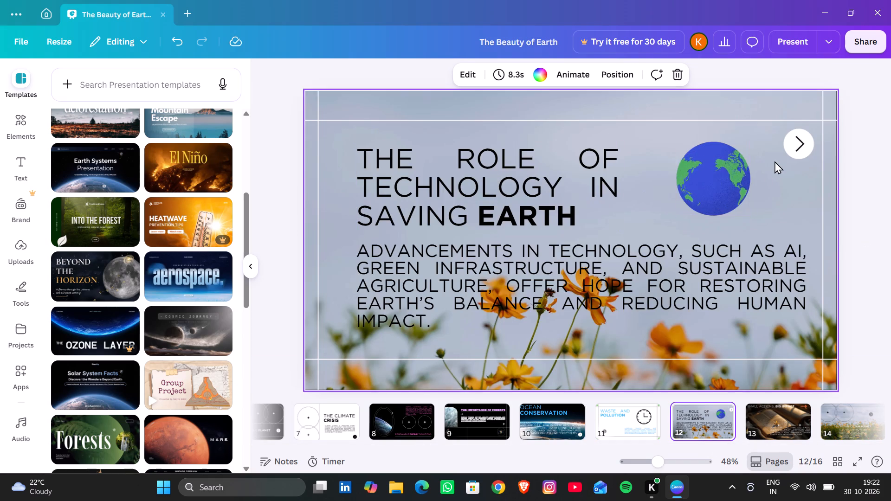
{"action": "left_click", "coordinate": [797, 148]}
{"action": "left_click_drag", "start_coordinate": [787, 159], "coordinate": [771, 177]}
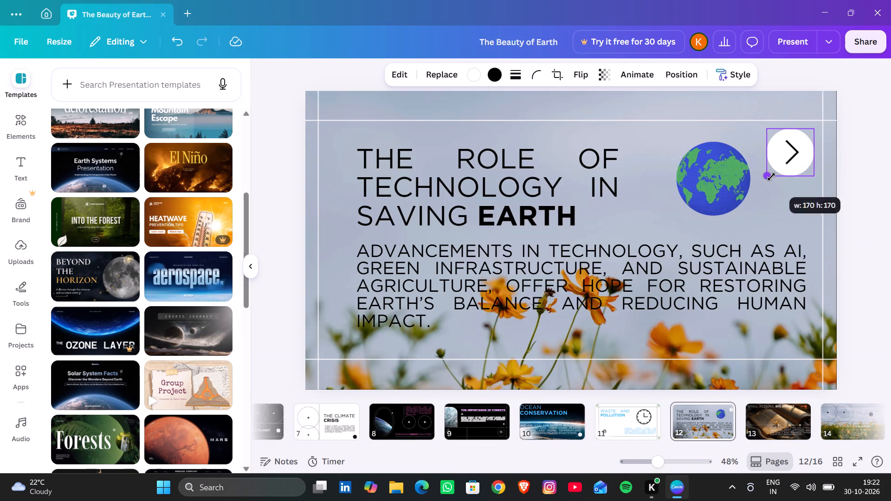
{"action": "left_click", "coordinate": [742, 306]}
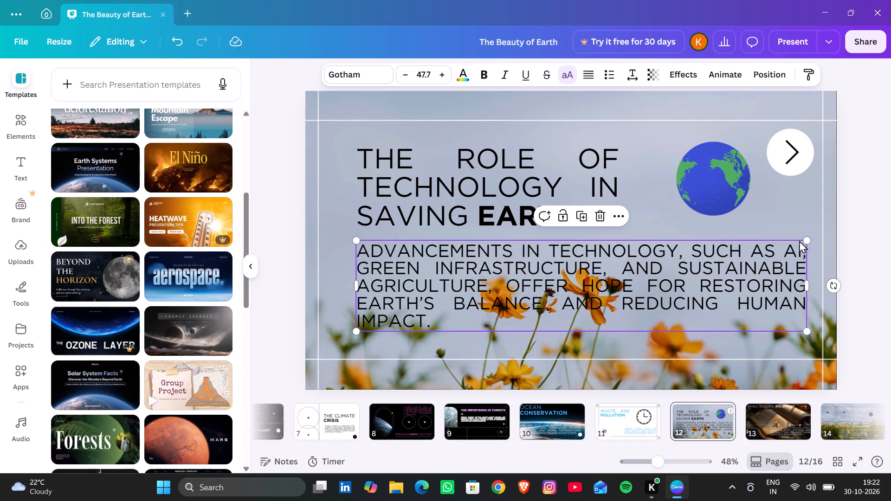
{"action": "left_click_drag", "start_coordinate": [807, 241], "coordinate": [815, 229]}
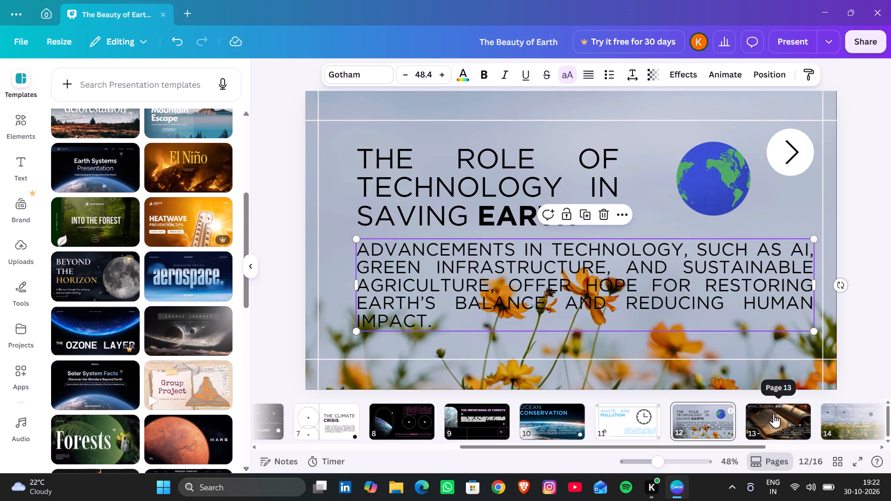
Enlarge the SMALL ACTIONS, BIG IMPACT heading on slide 13 to about font size 70.
{"action": "left_click", "coordinate": [774, 415]}
{"action": "left_click", "coordinate": [725, 311]}
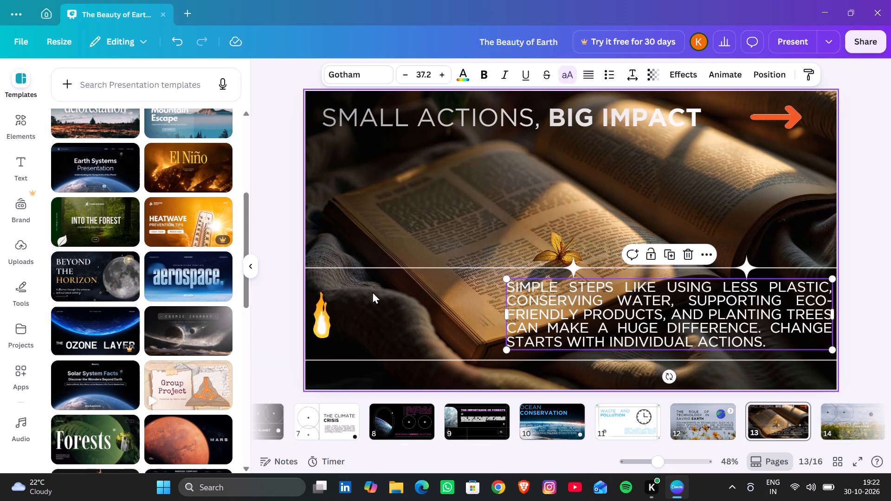
{"action": "left_click", "coordinate": [330, 326]}
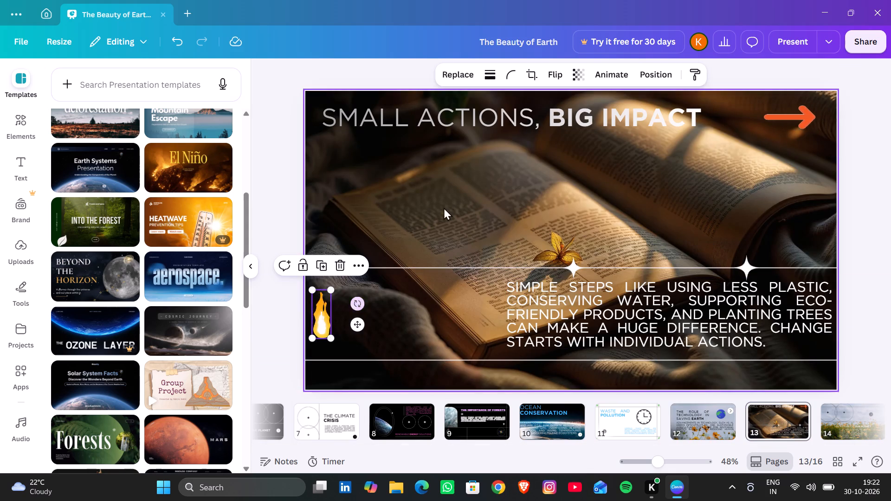
{"action": "left_click", "coordinate": [478, 125]}
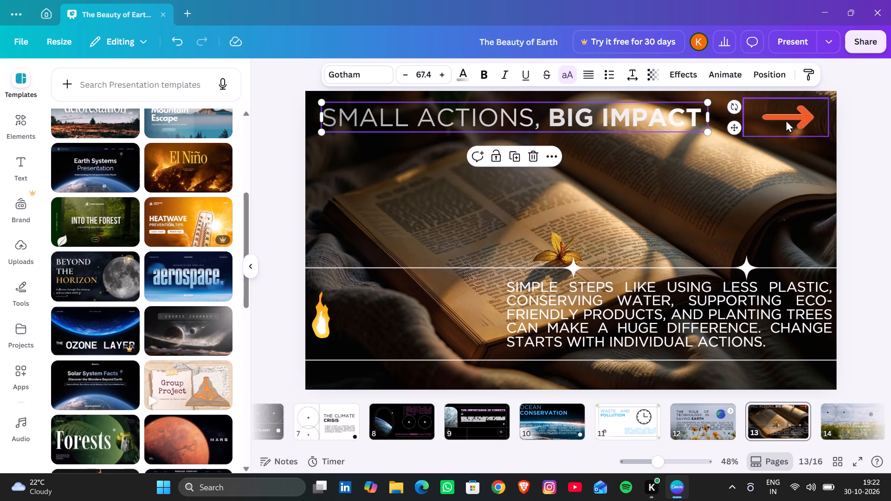
{"action": "left_click_drag", "start_coordinate": [707, 131], "coordinate": [719, 146]}
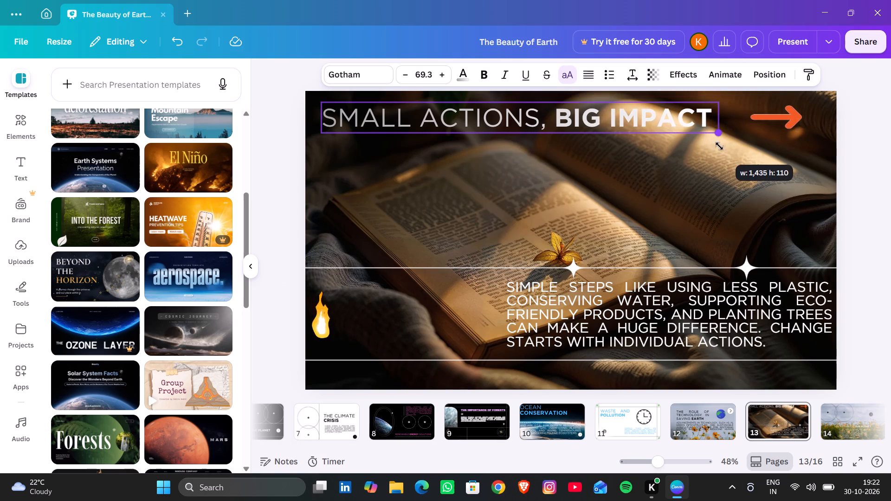
{"action": "left_click_drag", "start_coordinate": [719, 146], "coordinate": [721, 148]}
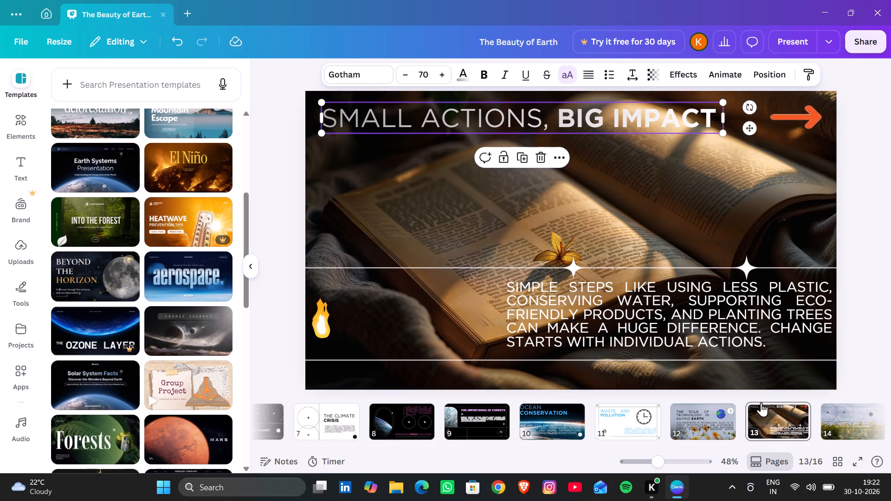
Slightly enlarge slide 14's heading, scale its body paragraph to about font size 31.3, and centre the paragraph on the slide.
{"action": "left_click", "coordinate": [841, 417]}
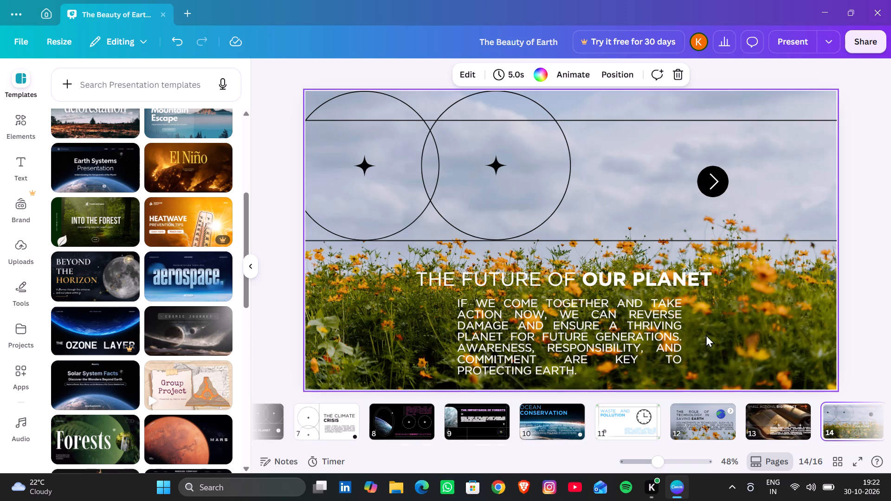
{"action": "left_click", "coordinate": [687, 277]}
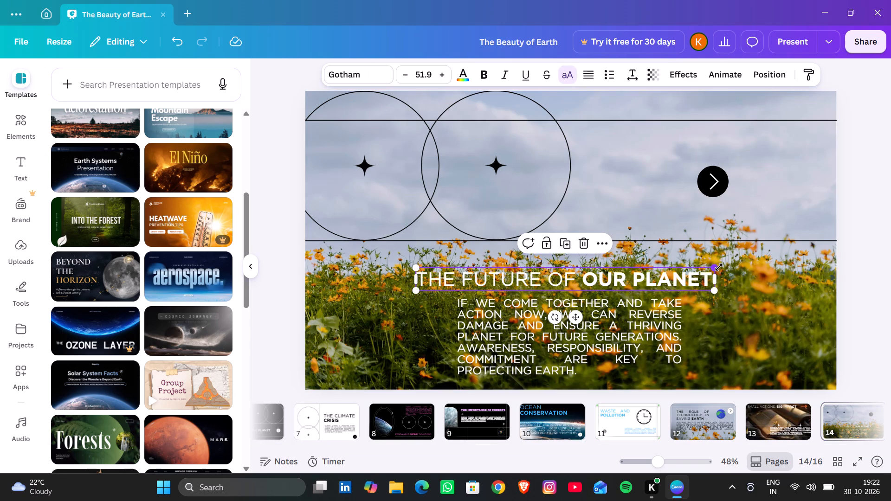
{"action": "left_click_drag", "start_coordinate": [719, 267], "coordinate": [732, 257]}
{"action": "left_click", "coordinate": [648, 328]}
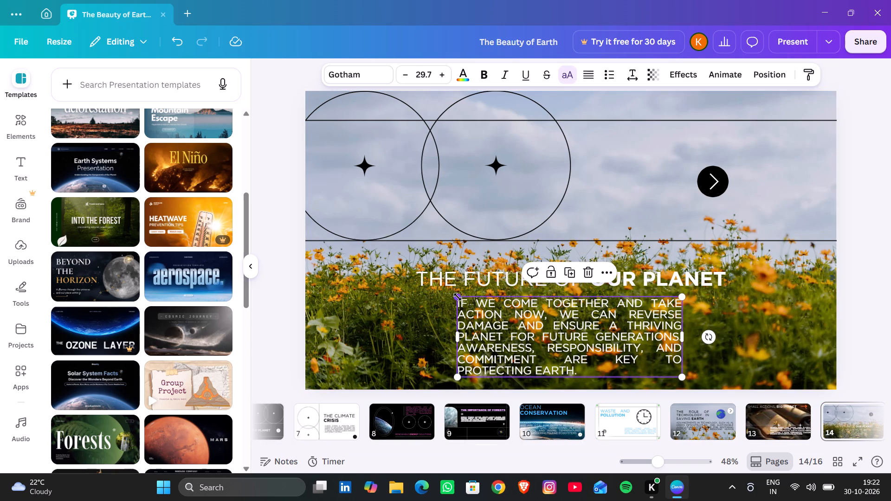
{"action": "left_click_drag", "start_coordinate": [458, 297], "coordinate": [443, 299]}
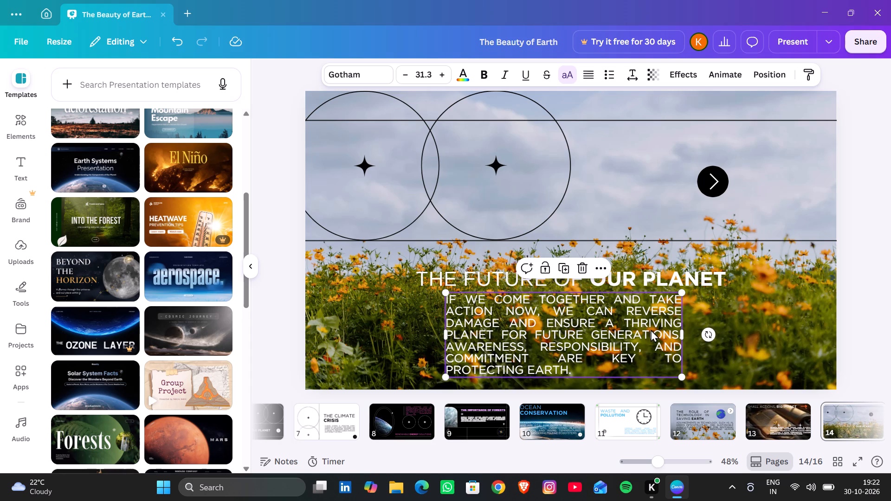
{"action": "left_click_drag", "start_coordinate": [643, 331], "coordinate": [650, 332]}
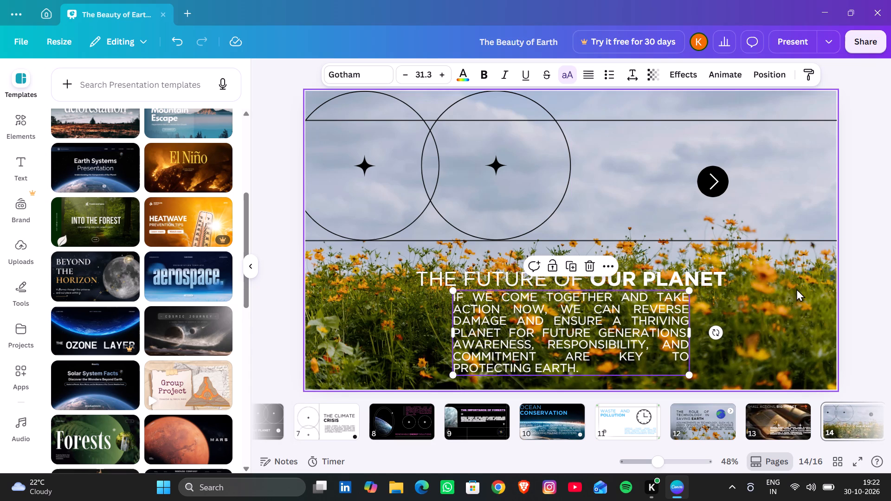
Enlarge the two black four-point stars and the black arrow circle in the sky area of slide 14.
{"action": "left_click", "coordinate": [492, 166]}
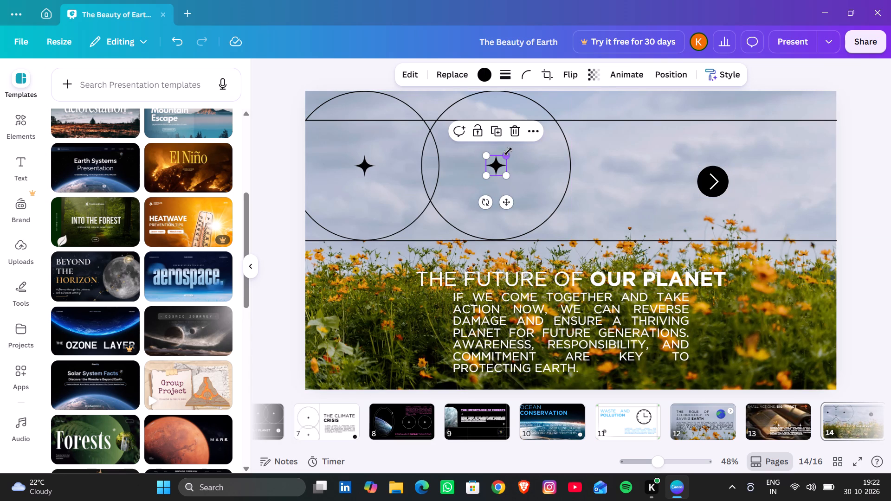
{"action": "left_click_drag", "start_coordinate": [508, 152], "coordinate": [518, 148]}
{"action": "left_click", "coordinate": [368, 167]}
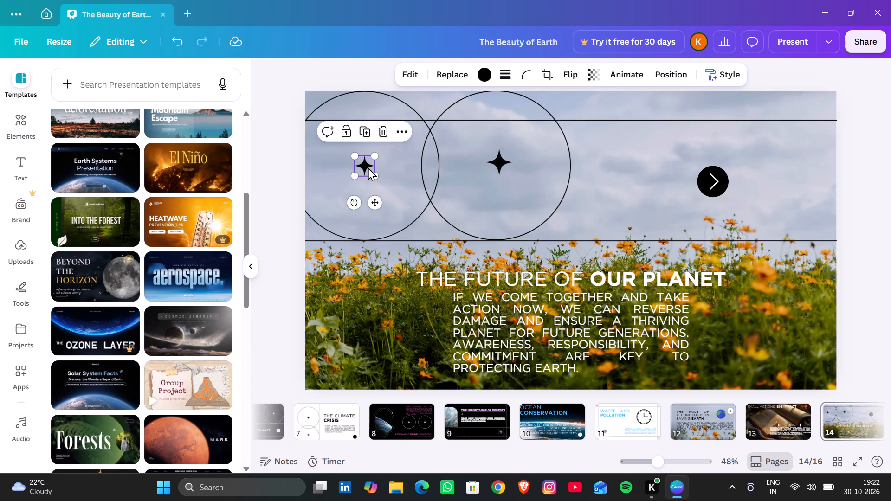
{"action": "left_click_drag", "start_coordinate": [374, 156], "coordinate": [393, 153]}
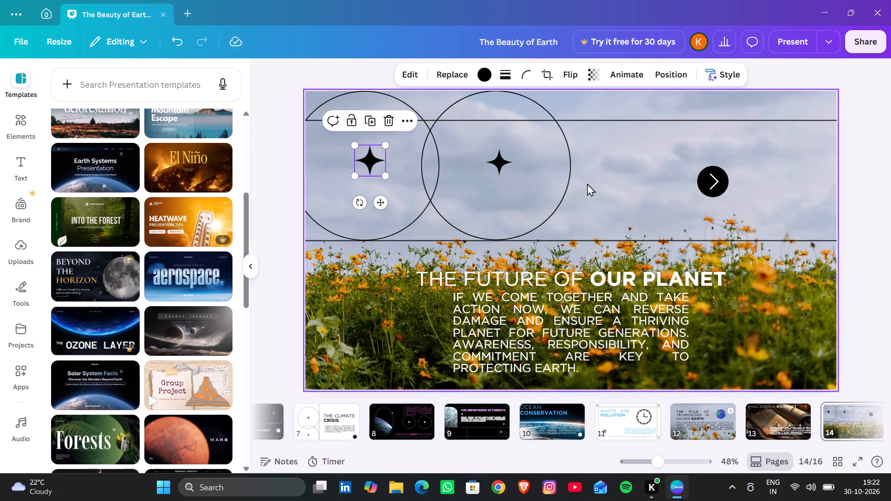
{"action": "left_click", "coordinate": [704, 173]}
{"action": "left_click_drag", "start_coordinate": [700, 166], "coordinate": [681, 165]}
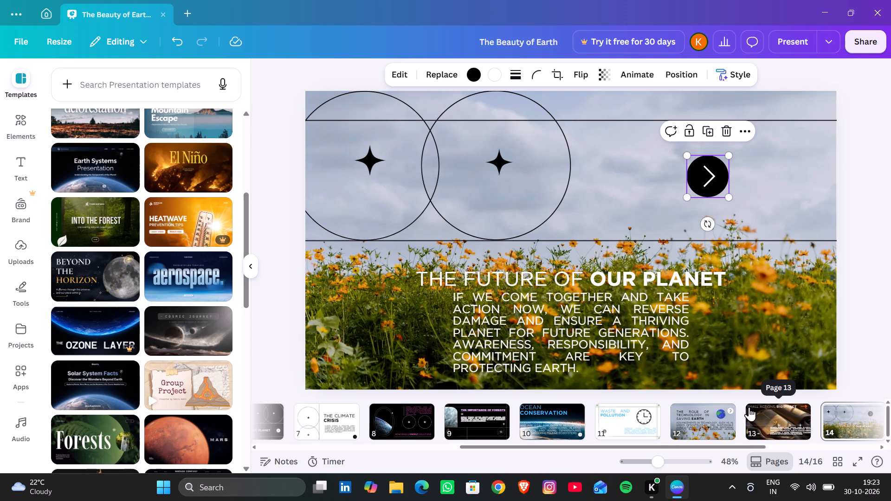
Shrink the orange arrow beside slide 13's heading toward the slide's top-right corner.
{"action": "left_click", "coordinate": [759, 416]}
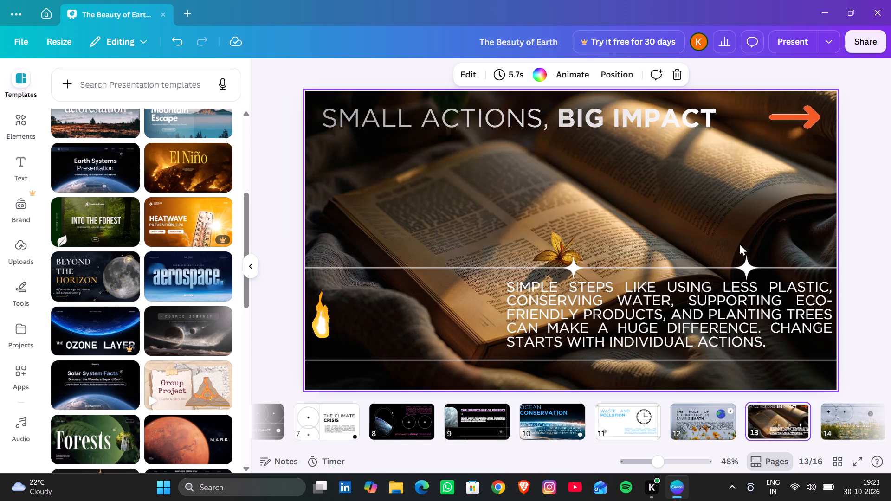
{"action": "left_click", "coordinate": [779, 118]}
{"action": "left_click_drag", "start_coordinate": [745, 135], "coordinate": [772, 130]}
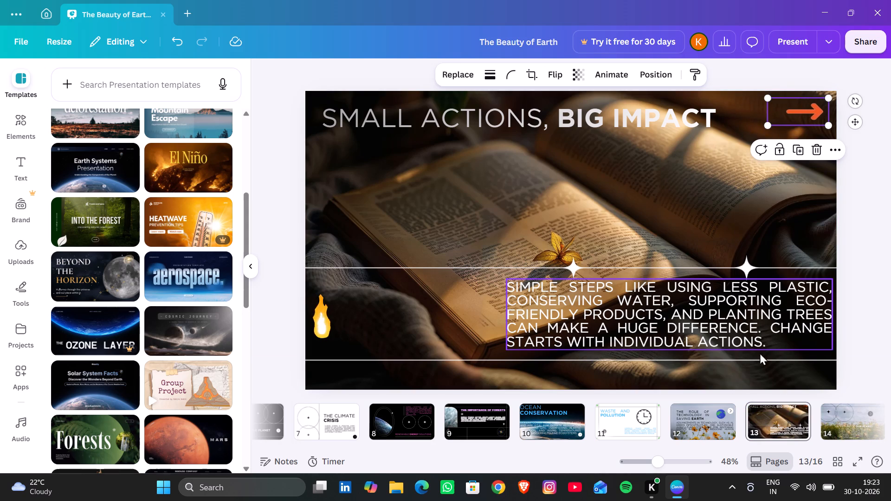
Enlarge slide 14's body paragraph to about font size 32.6 and recentre it just below the heading.
{"action": "left_click", "coordinate": [846, 412]}
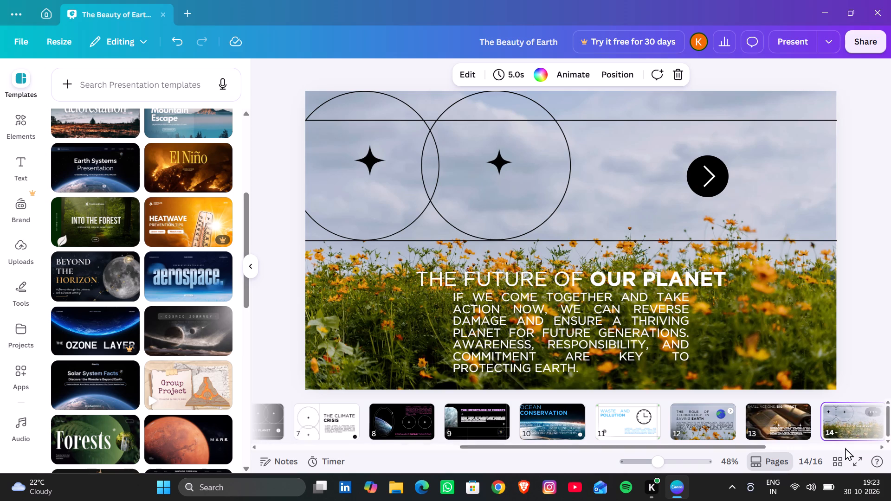
{"action": "left_click", "coordinate": [776, 420]}
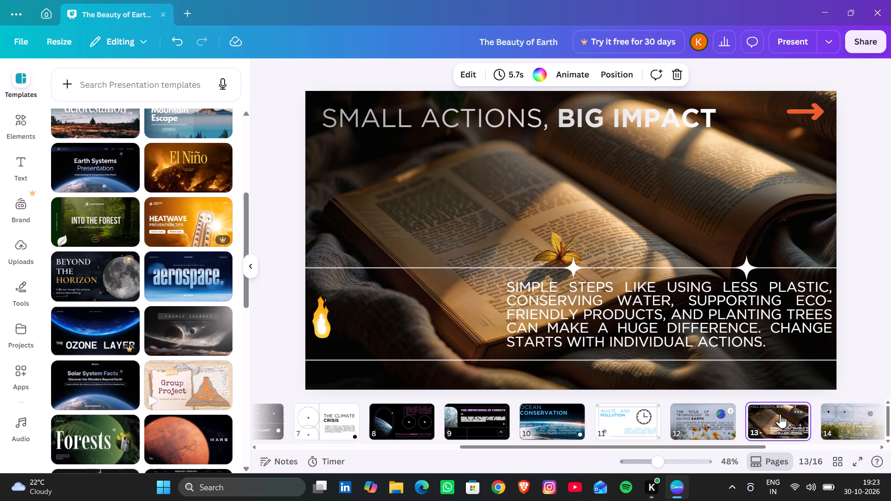
{"action": "left_click", "coordinate": [842, 422]}
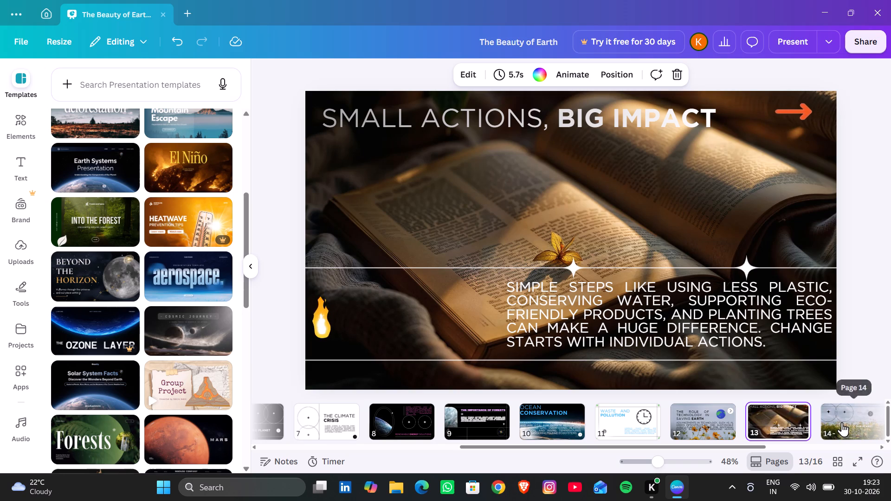
{"action": "left_click", "coordinate": [626, 312]}
{"action": "left_click_drag", "start_coordinate": [687, 291], "coordinate": [697, 288]}
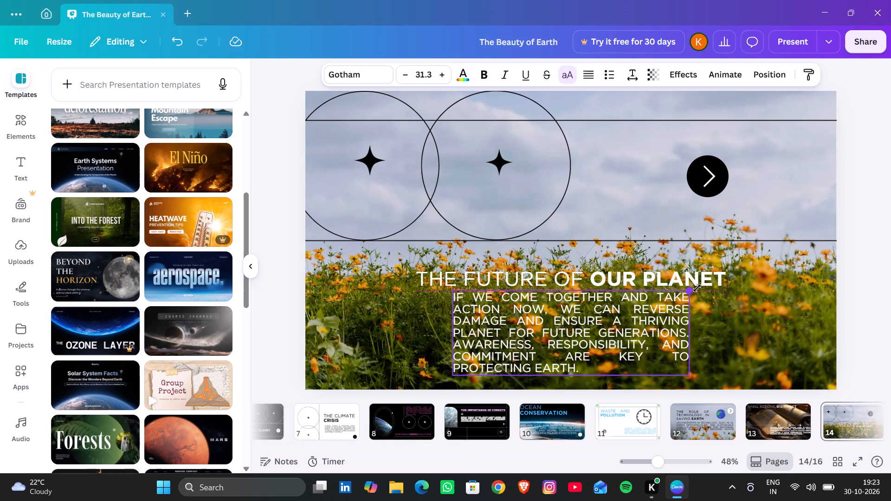
{"action": "left_click_drag", "start_coordinate": [697, 288], "coordinate": [697, 288]}
{"action": "left_click_drag", "start_coordinate": [653, 318], "coordinate": [652, 323]}
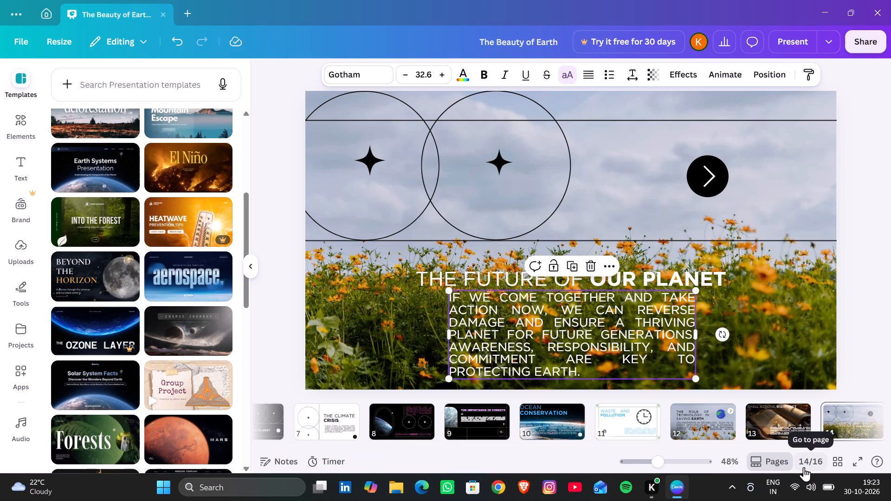
Shrink slide 11's clock toward its top-right corner and enlarge the landfills paragraph up and to the left.
{"action": "left_click", "coordinate": [632, 428]}
{"action": "left_click", "coordinate": [731, 208]}
{"action": "left_click_drag", "start_coordinate": [641, 263], "coordinate": [640, 263]}
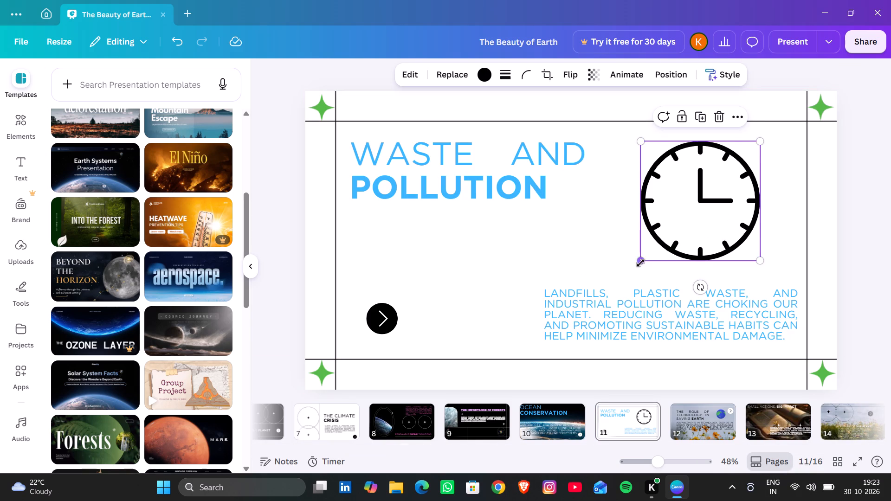
{"action": "left_click_drag", "start_coordinate": [640, 263], "coordinate": [679, 213]}
{"action": "left_click", "coordinate": [662, 306]}
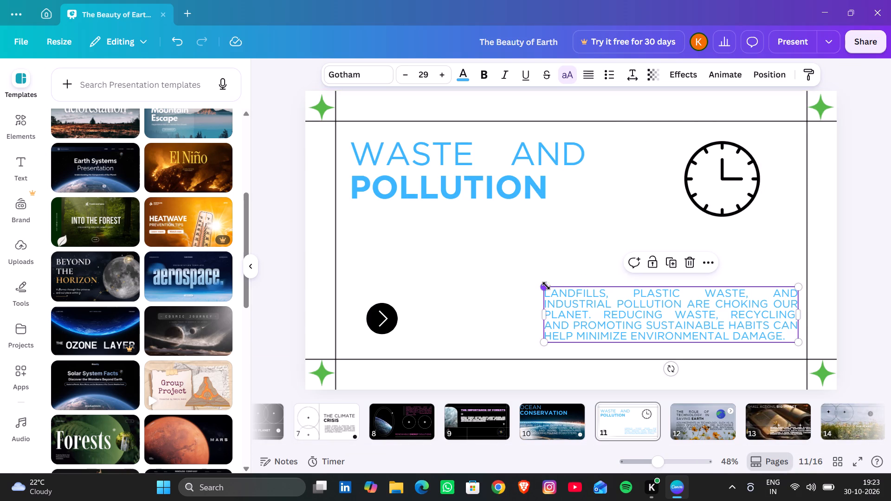
{"action": "left_click_drag", "start_coordinate": [546, 286], "coordinate": [500, 272]}
Enlarge slide 11's "Waste and Pollution" heading to about font size 98.9.
{"action": "left_click", "coordinate": [499, 164]}
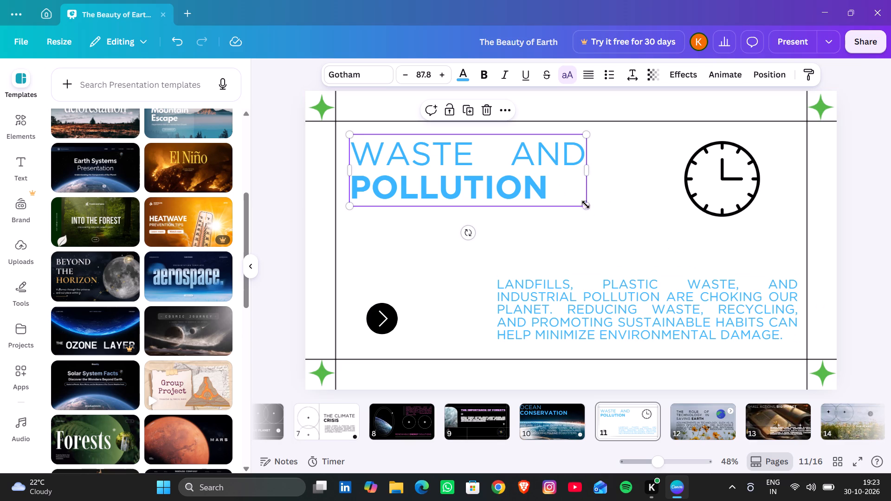
{"action": "left_click_drag", "start_coordinate": [586, 205], "coordinate": [610, 234]}
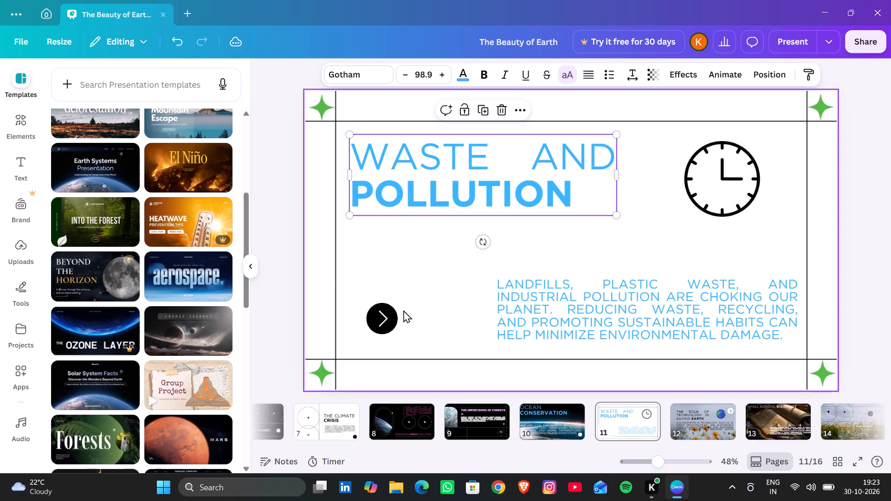
Enlarge the black arrow circle in slide 11's lower-left area to about 181 px wide and high.
{"action": "left_click", "coordinate": [388, 314]}
{"action": "left_click_drag", "start_coordinate": [398, 303], "coordinate": [403, 292]}
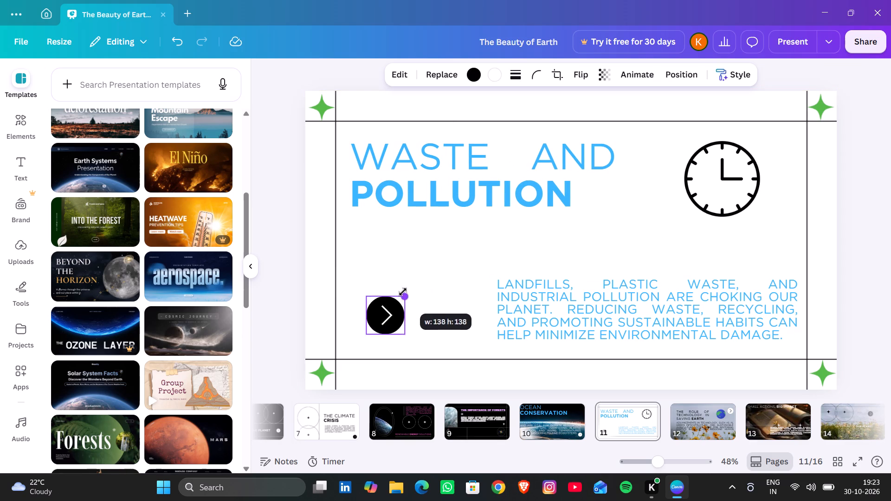
{"action": "left_click_drag", "start_coordinate": [403, 292], "coordinate": [413, 281]}
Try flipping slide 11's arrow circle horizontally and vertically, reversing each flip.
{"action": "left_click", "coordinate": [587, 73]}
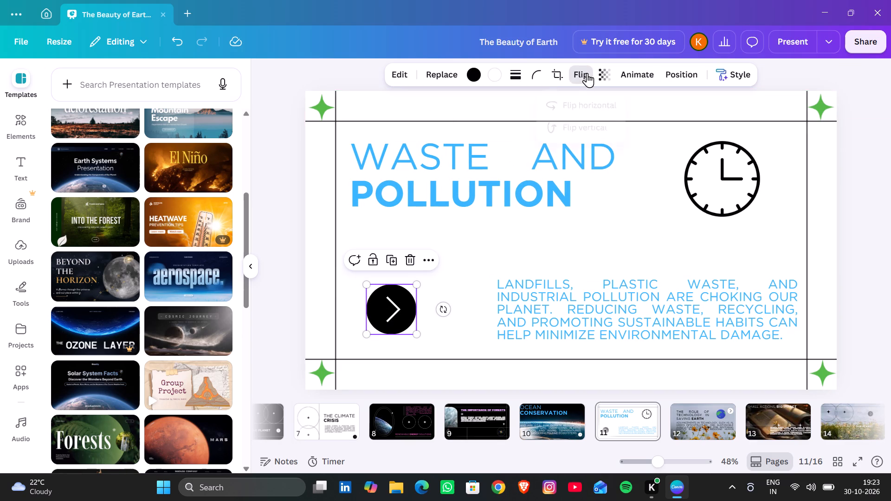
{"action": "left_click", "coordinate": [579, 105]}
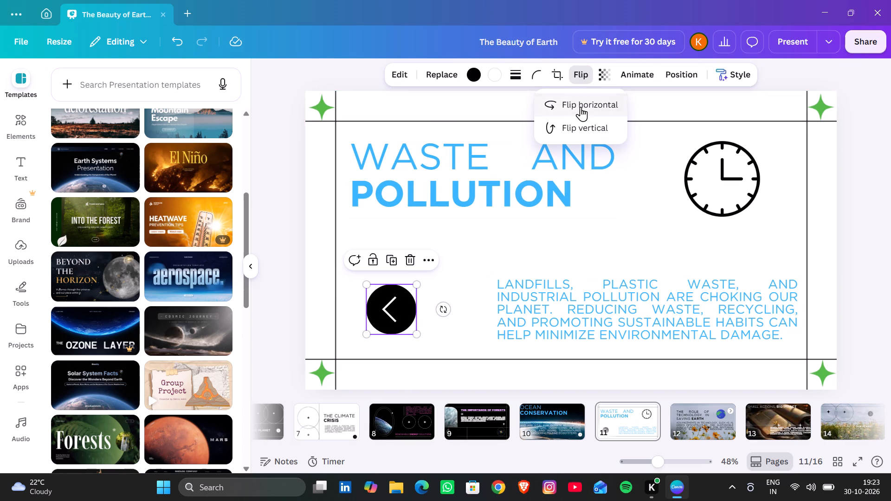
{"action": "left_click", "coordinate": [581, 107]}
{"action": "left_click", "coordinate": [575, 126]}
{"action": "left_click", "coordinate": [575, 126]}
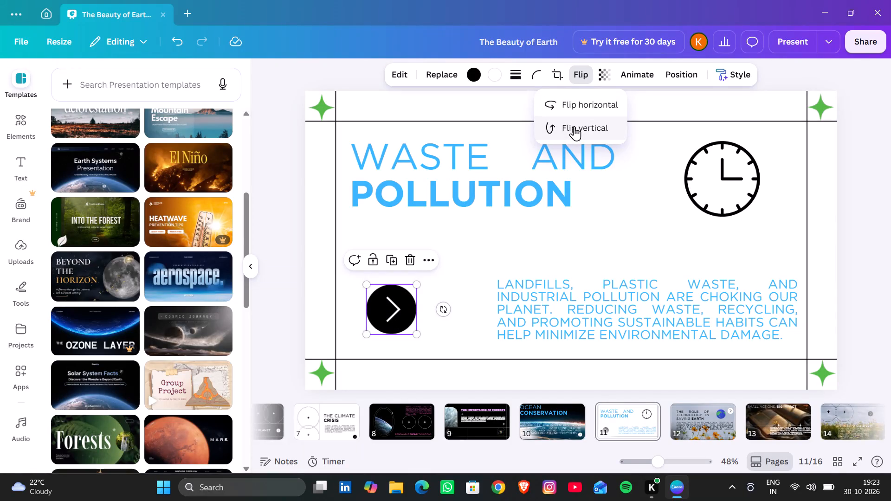
Apply the Pan animation to slide 11's arrow circle, set to play on enter only.
{"action": "left_click", "coordinate": [624, 71]}
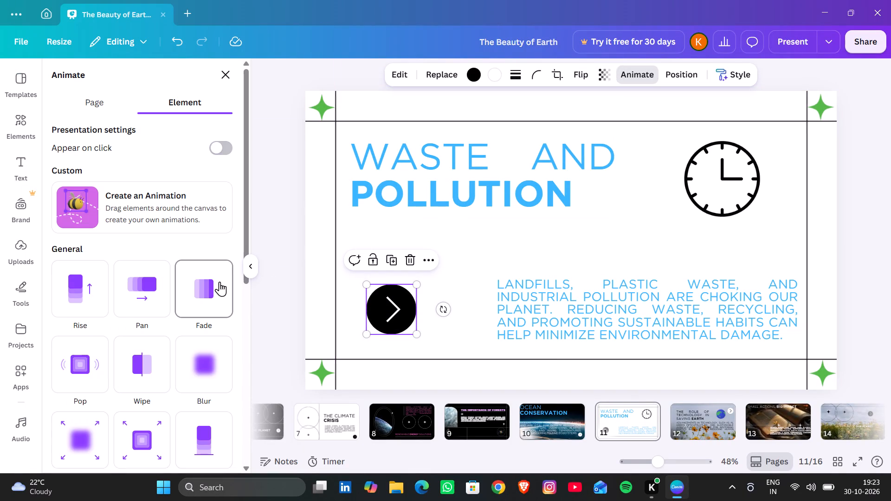
{"action": "left_click", "coordinate": [218, 283]}
{"action": "left_click", "coordinate": [141, 295]}
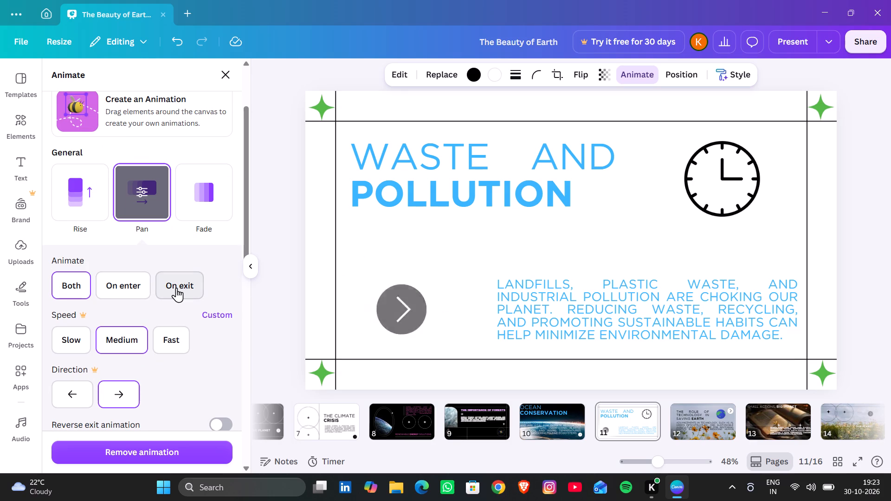
{"action": "left_click", "coordinate": [176, 288]}
{"action": "left_click", "coordinate": [136, 286]}
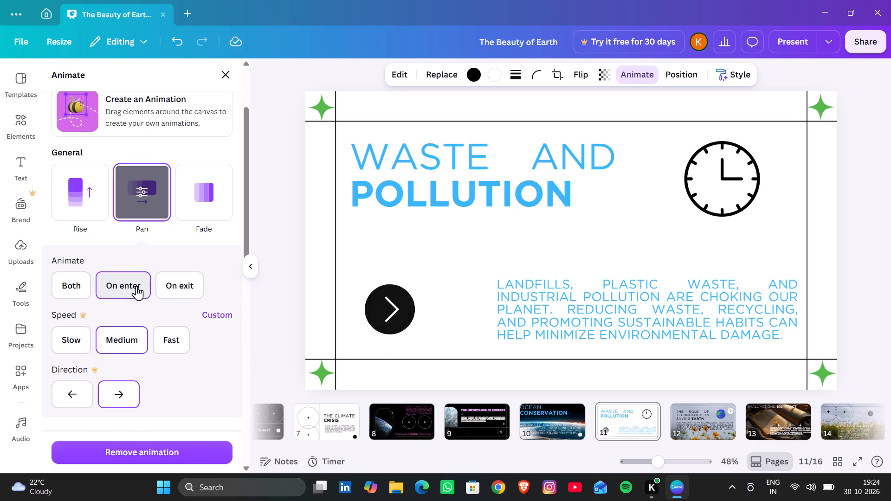
{"action": "left_click", "coordinate": [398, 316]}
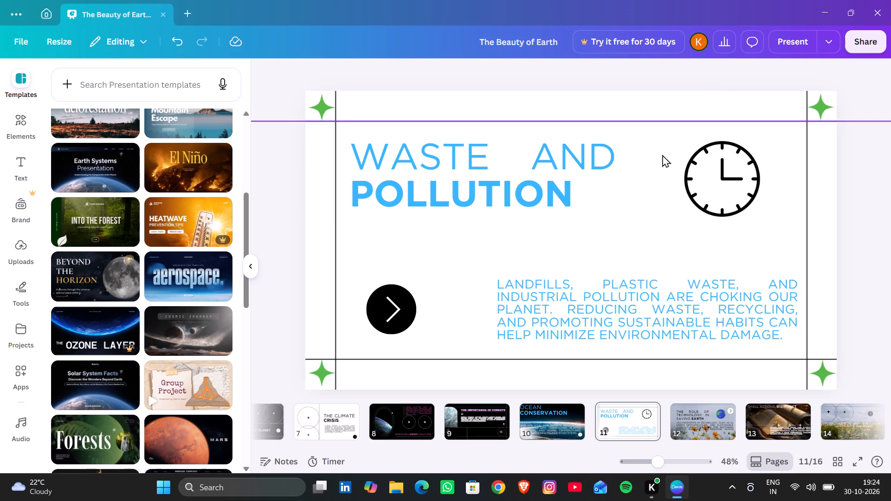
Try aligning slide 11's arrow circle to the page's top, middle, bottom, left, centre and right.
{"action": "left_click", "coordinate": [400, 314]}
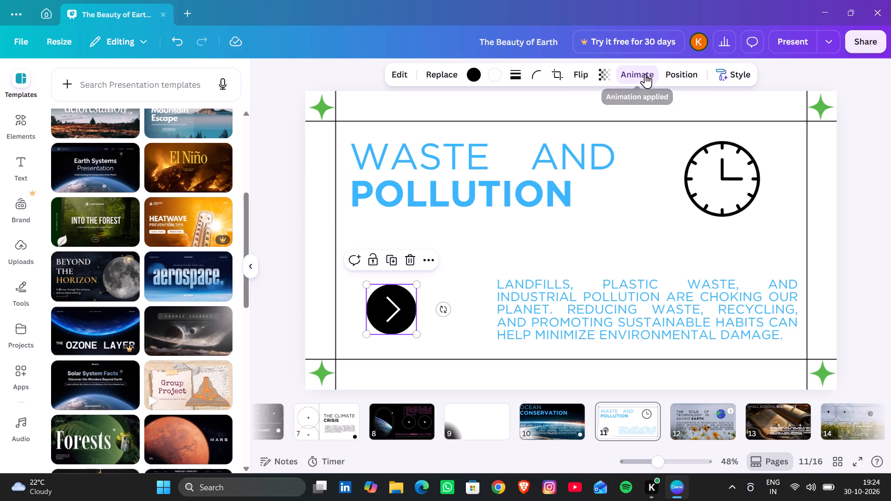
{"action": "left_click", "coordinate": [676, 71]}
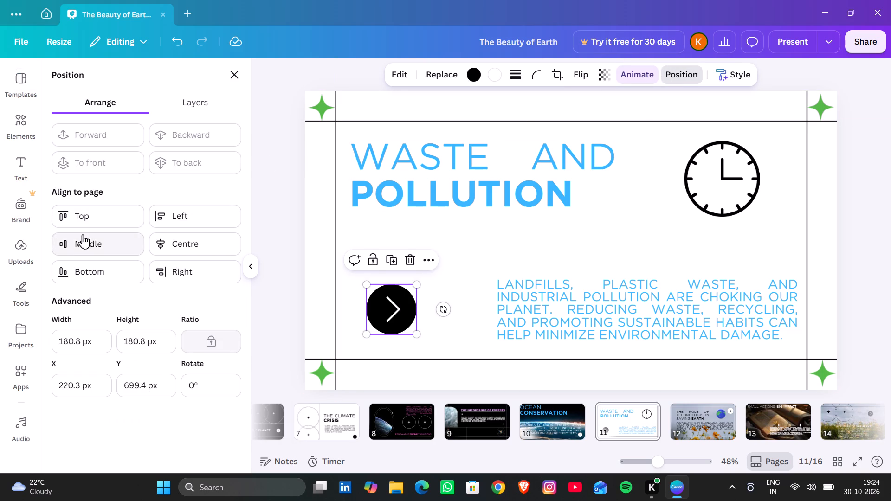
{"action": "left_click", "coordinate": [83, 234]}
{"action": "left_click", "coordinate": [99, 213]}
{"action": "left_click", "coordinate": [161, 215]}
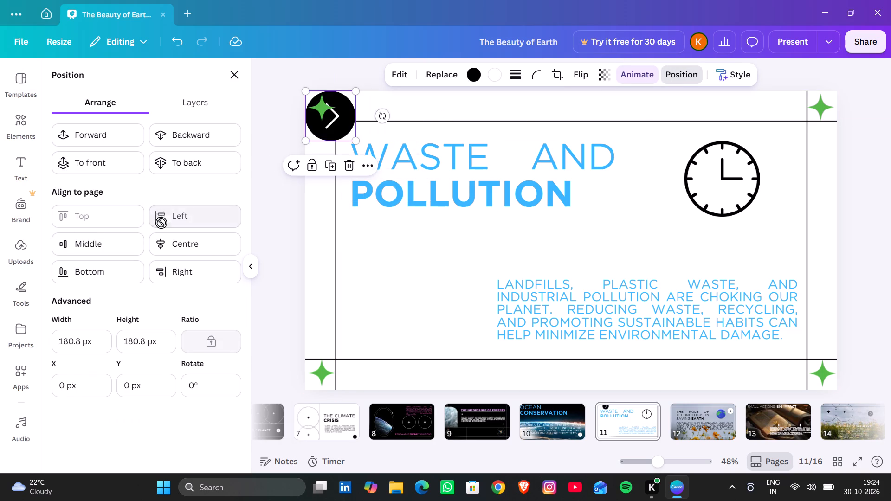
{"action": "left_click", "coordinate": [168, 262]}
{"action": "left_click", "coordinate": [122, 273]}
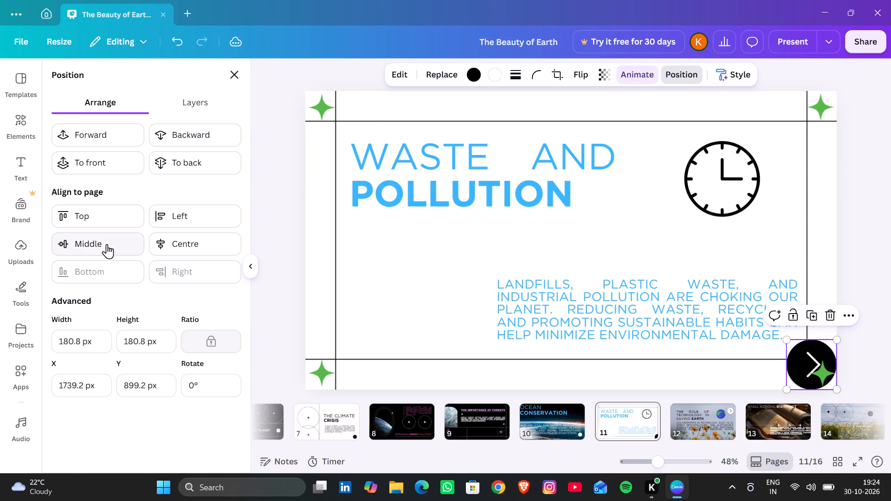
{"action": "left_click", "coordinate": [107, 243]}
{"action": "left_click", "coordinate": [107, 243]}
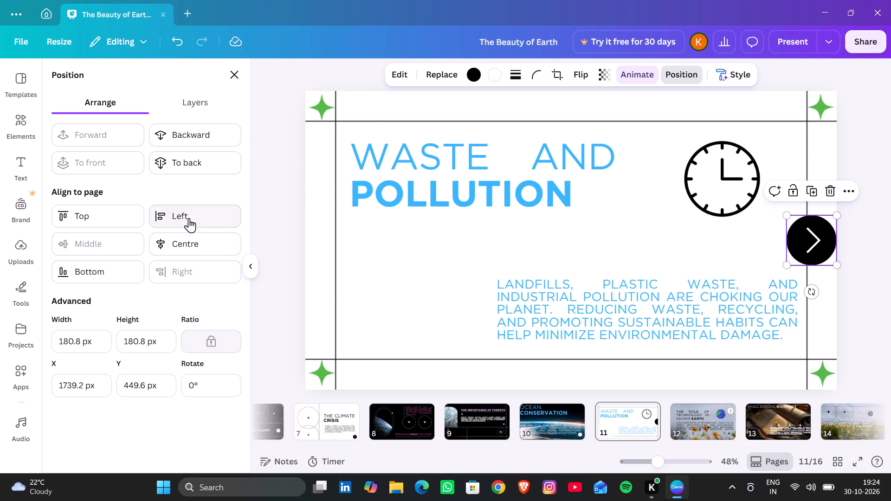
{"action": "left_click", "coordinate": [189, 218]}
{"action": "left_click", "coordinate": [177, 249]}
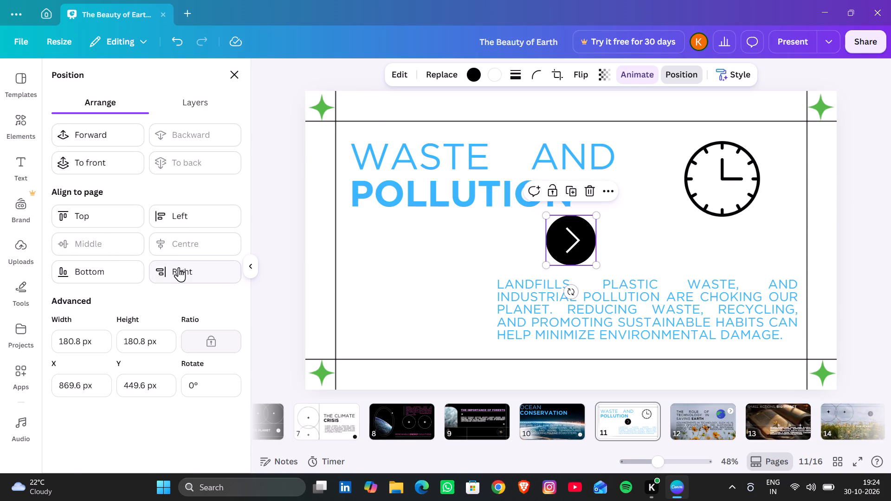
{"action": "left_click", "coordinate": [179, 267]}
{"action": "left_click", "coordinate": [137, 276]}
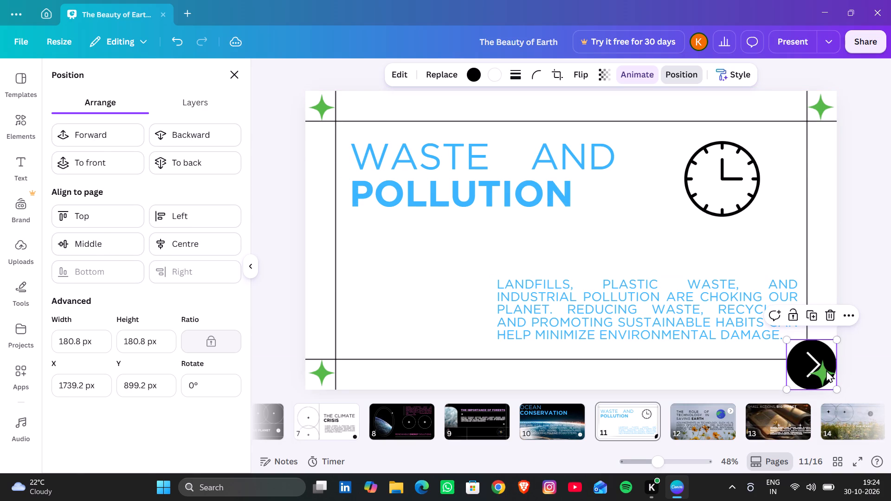
Move the arrow circle back to slide 11's lower-left area, at about X 189.5 px and Y 670.8 px.
{"action": "left_click_drag", "start_coordinate": [788, 359], "coordinate": [374, 302]}
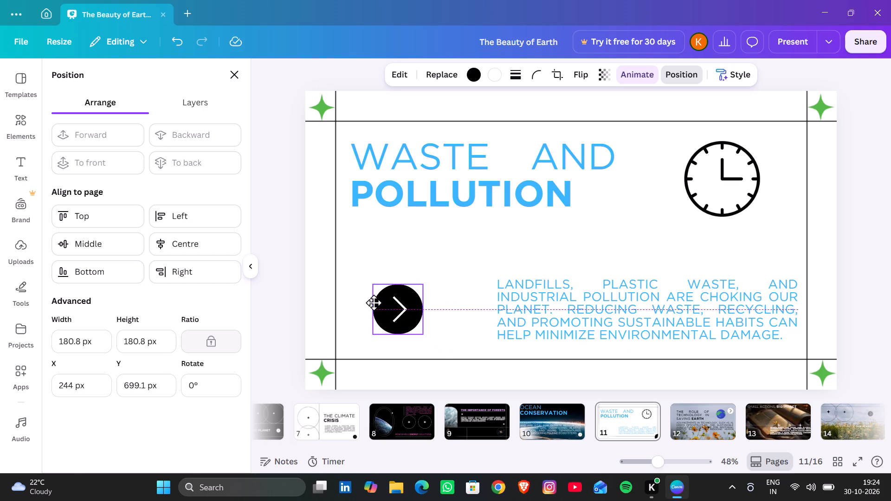
{"action": "left_click_drag", "start_coordinate": [374, 302], "coordinate": [360, 297]}
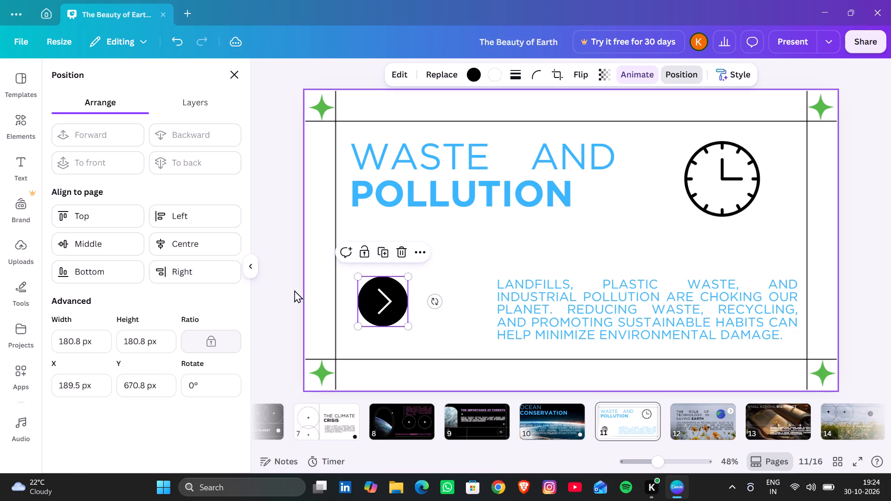
{"action": "left_click", "coordinate": [294, 290]}
{"action": "left_click", "coordinate": [727, 75]}
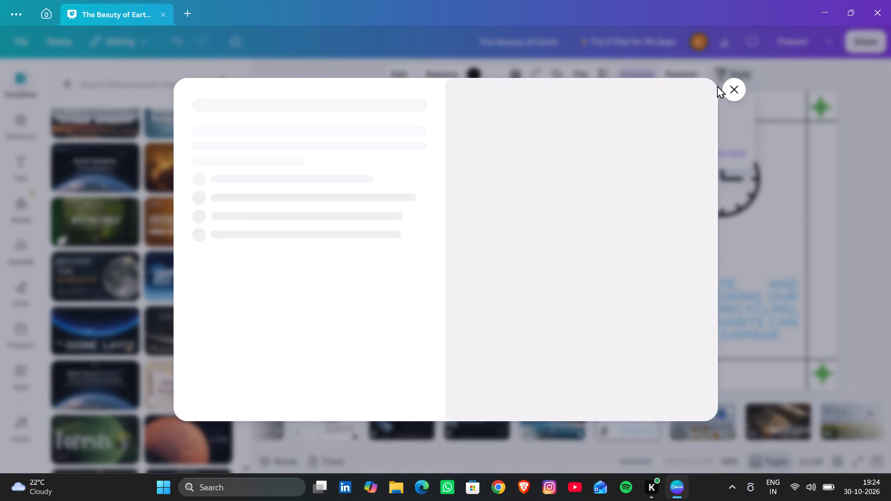
{"action": "left_click", "coordinate": [741, 88]}
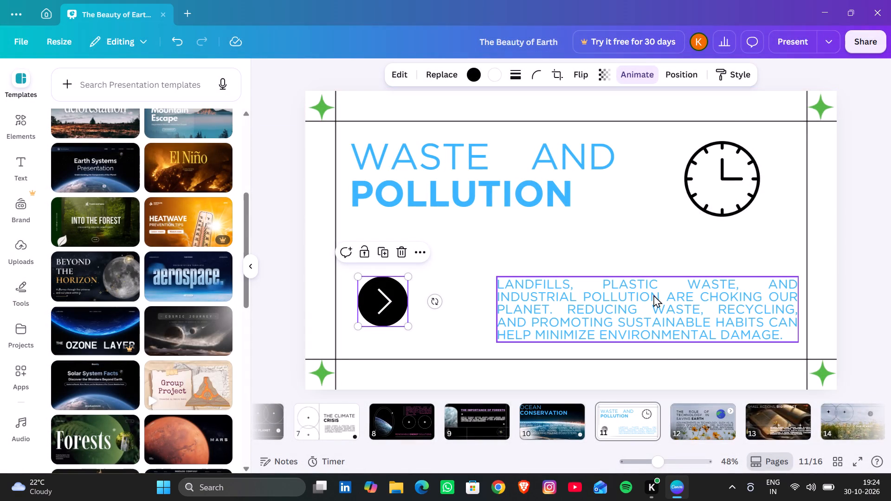
Shift slide 12's body paragraph slightly left and its heading up and left, opening a gap between them.
{"action": "left_click", "coordinate": [702, 426]}
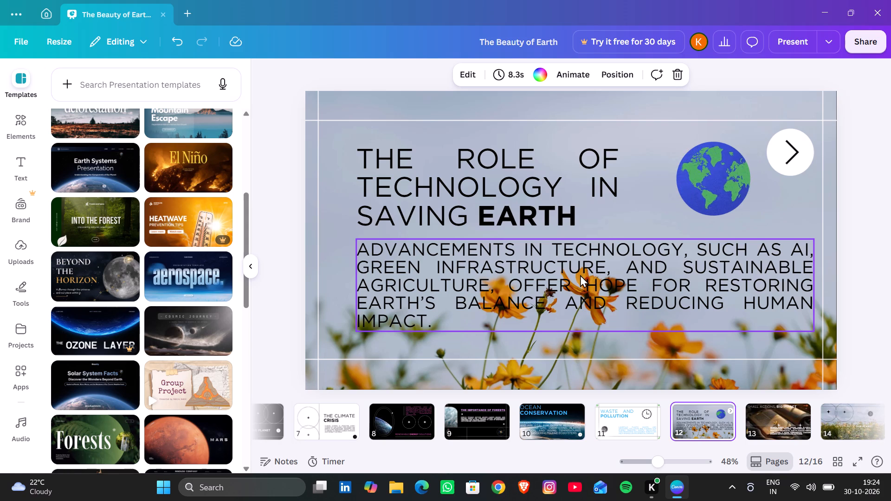
{"action": "left_click", "coordinate": [706, 419]}
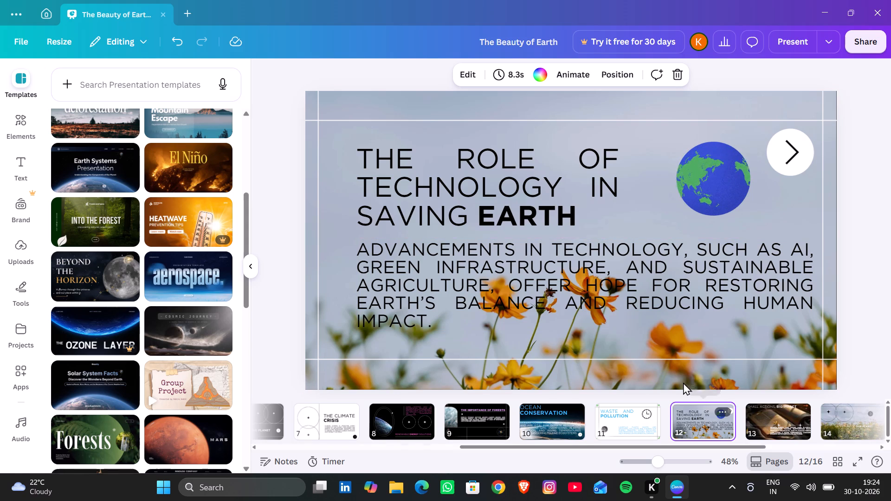
{"action": "left_click", "coordinate": [652, 269]}
{"action": "left_click_drag", "start_coordinate": [635, 276], "coordinate": [616, 277]}
{"action": "left_click_drag", "start_coordinate": [575, 183], "coordinate": [559, 186]}
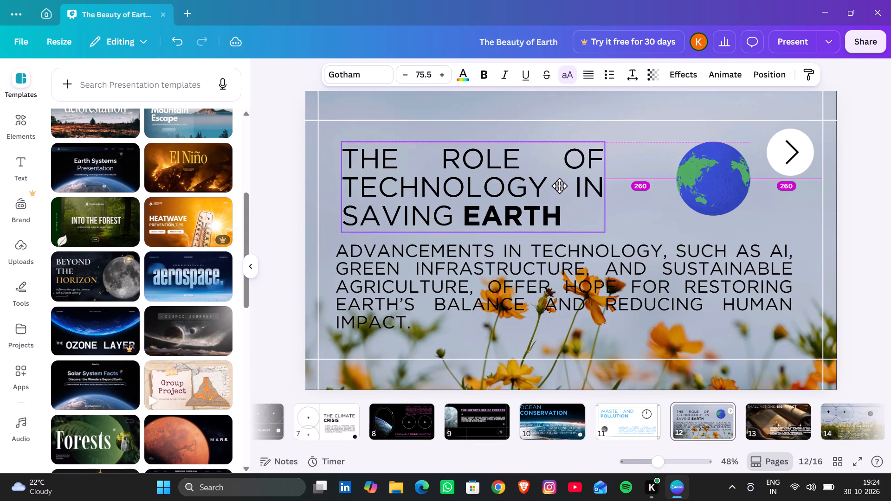
{"action": "left_click_drag", "start_coordinate": [559, 186], "coordinate": [551, 170]}
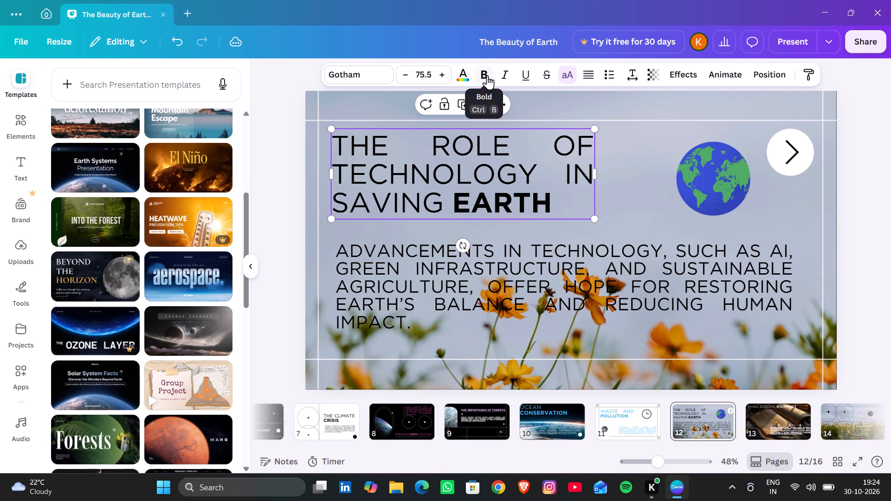
Make all of slide 12's heading and body paragraph bold.
{"action": "left_click", "coordinate": [487, 75]}
{"action": "left_click", "coordinate": [489, 290]}
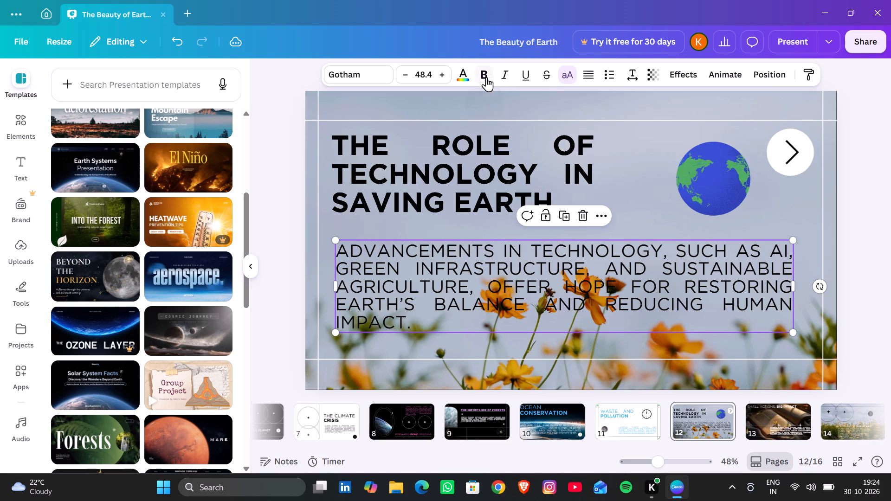
{"action": "left_click", "coordinate": [486, 77]}
{"action": "left_click", "coordinate": [638, 190]}
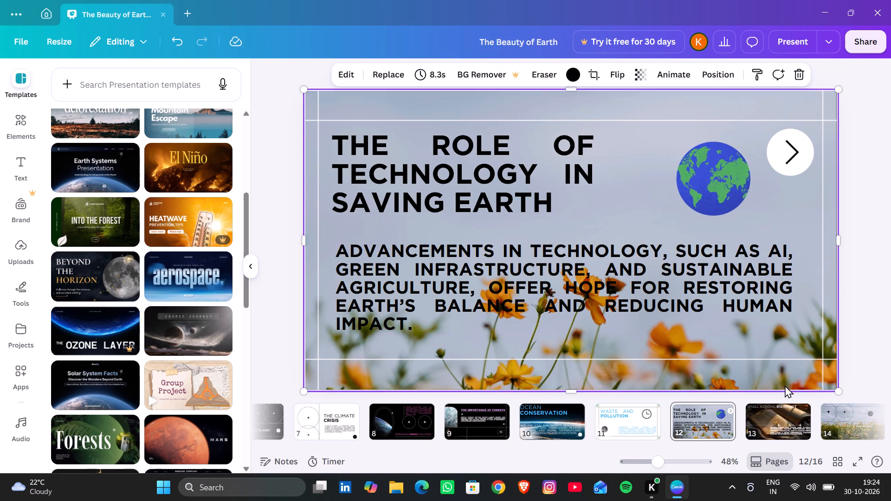
Open slide 14 and check its layout against the background photo.
{"action": "left_click", "coordinate": [862, 422]}
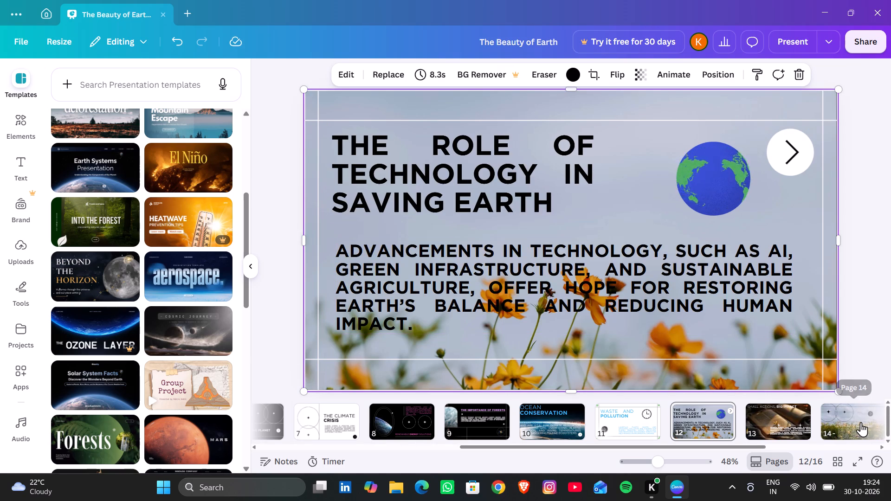
{"action": "left_click", "coordinate": [643, 303]}
{"action": "left_click", "coordinate": [785, 294]}
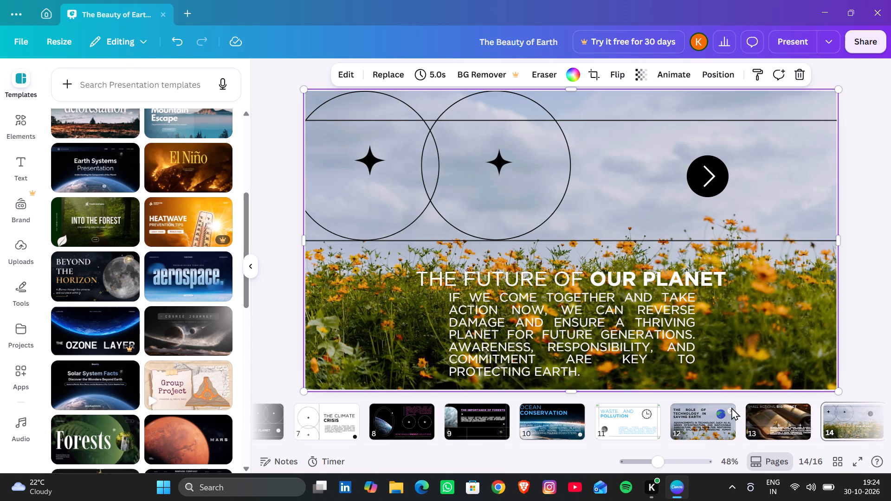